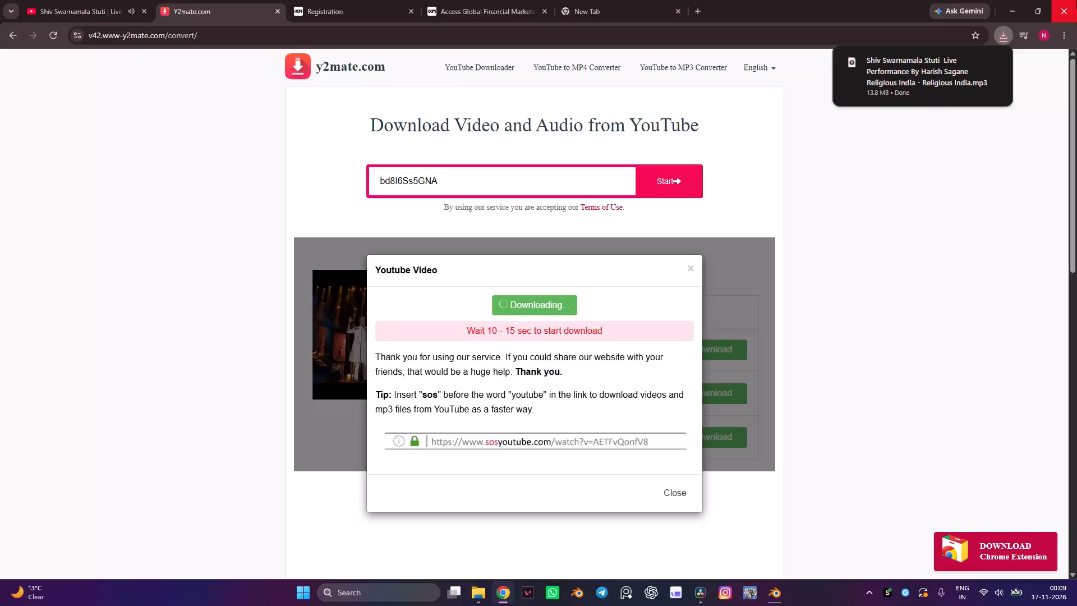
Close the browser and move the downloaded Shiv Swarnamala Stuti audio file from Downloads into the antim art\challenge\music folder on drive E.
left_click(1076, 0)
left_click(474, 603)
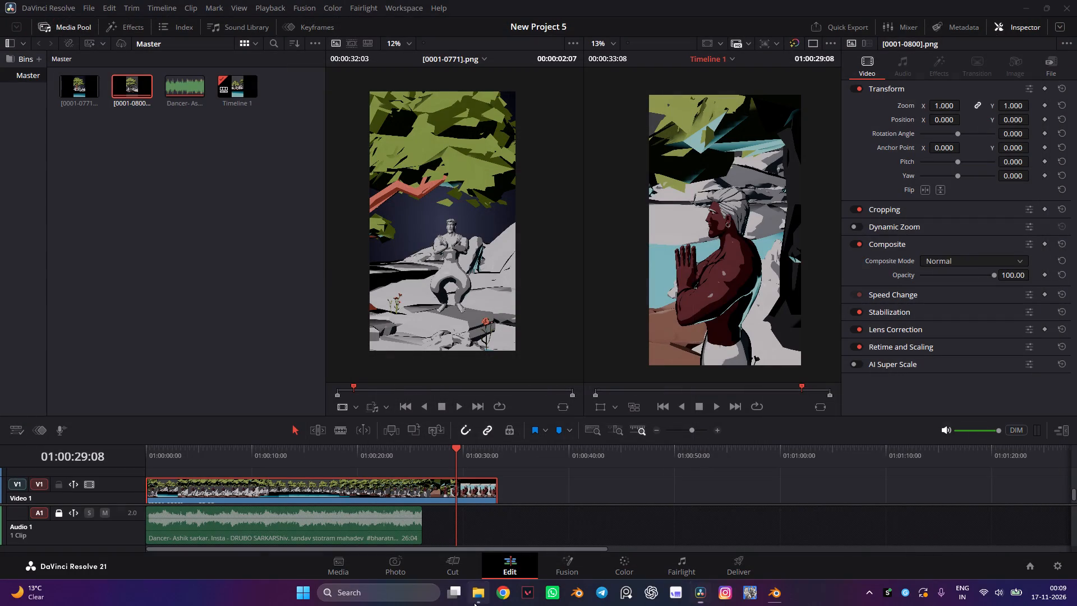
left_click(443, 210)
left_click(445, 232)
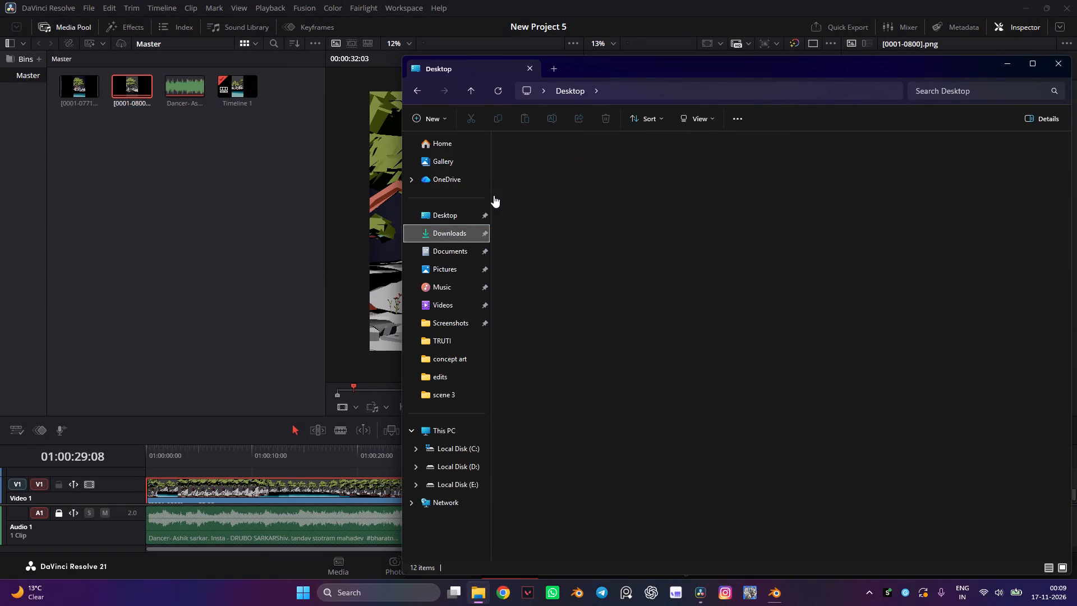
left_click(538, 184)
key("ctrl+x")
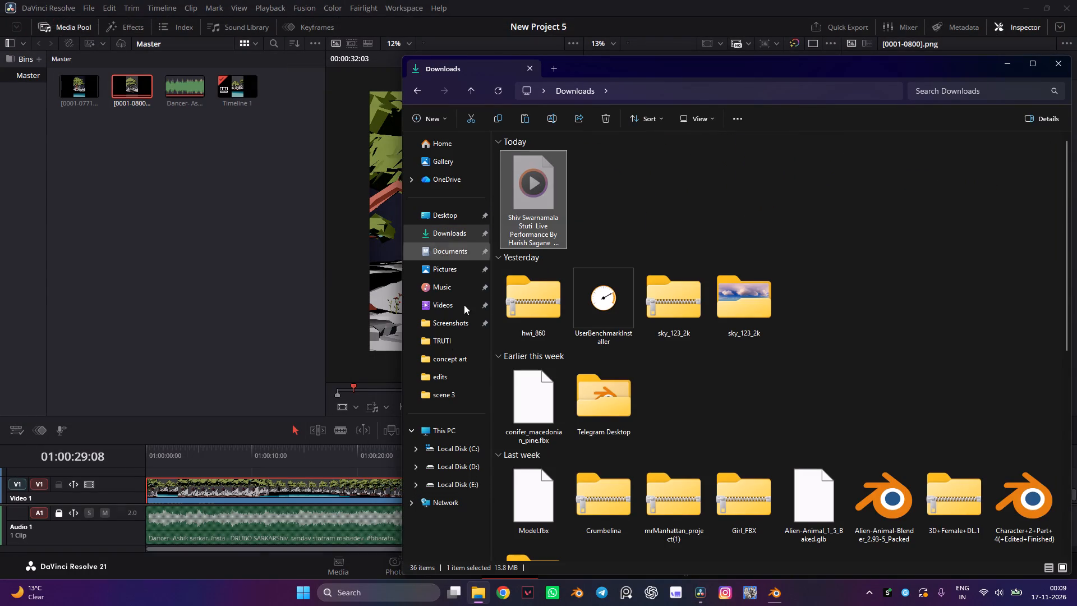
left_click(445, 485)
left_click(444, 350)
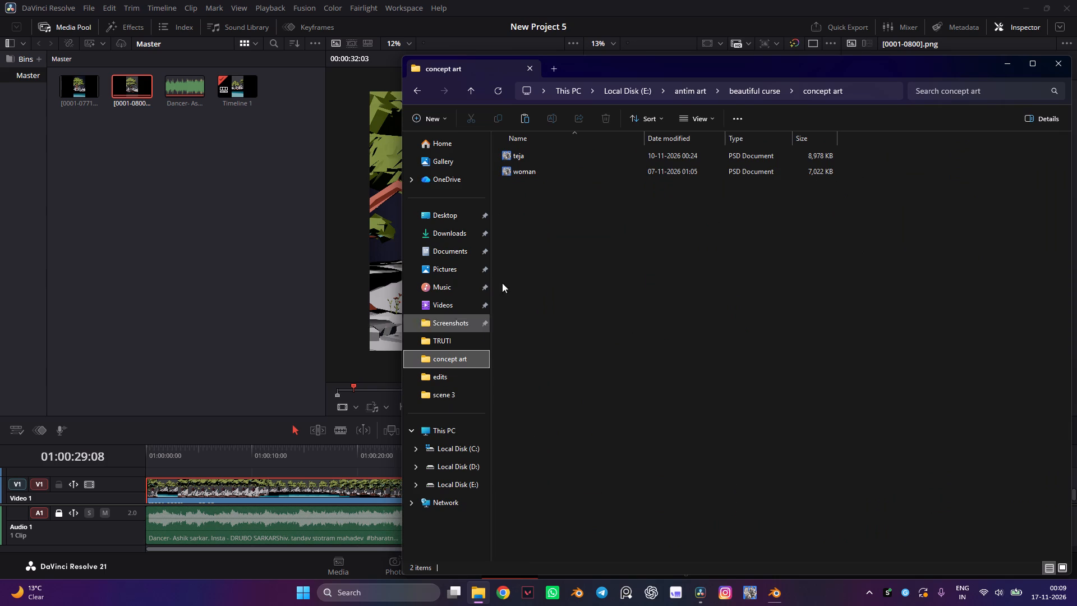
left_click(471, 94)
left_click(471, 94)
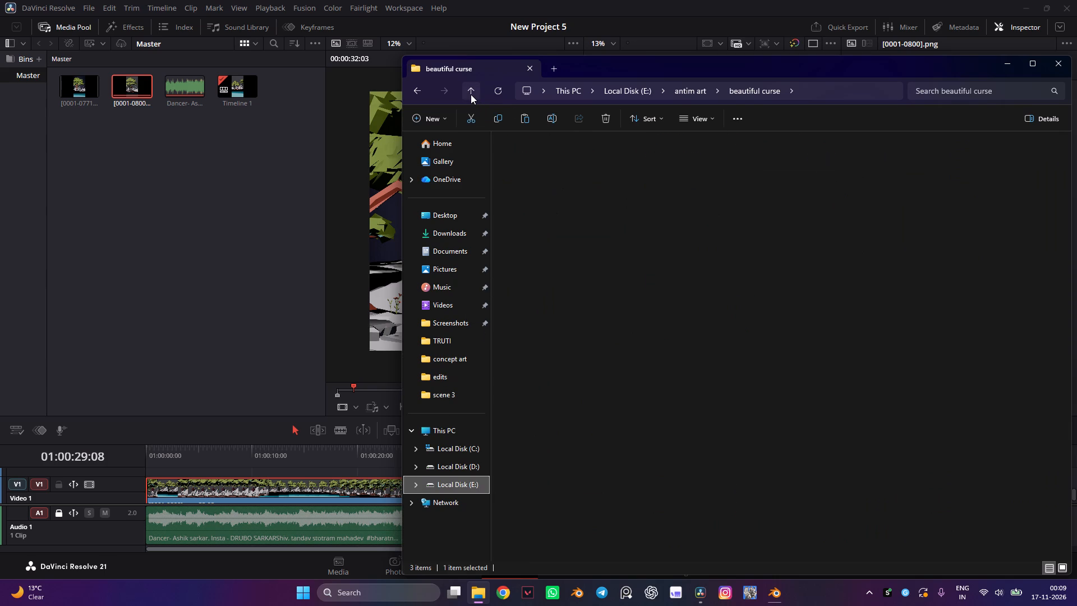
double_click(523, 189)
double_click(523, 186)
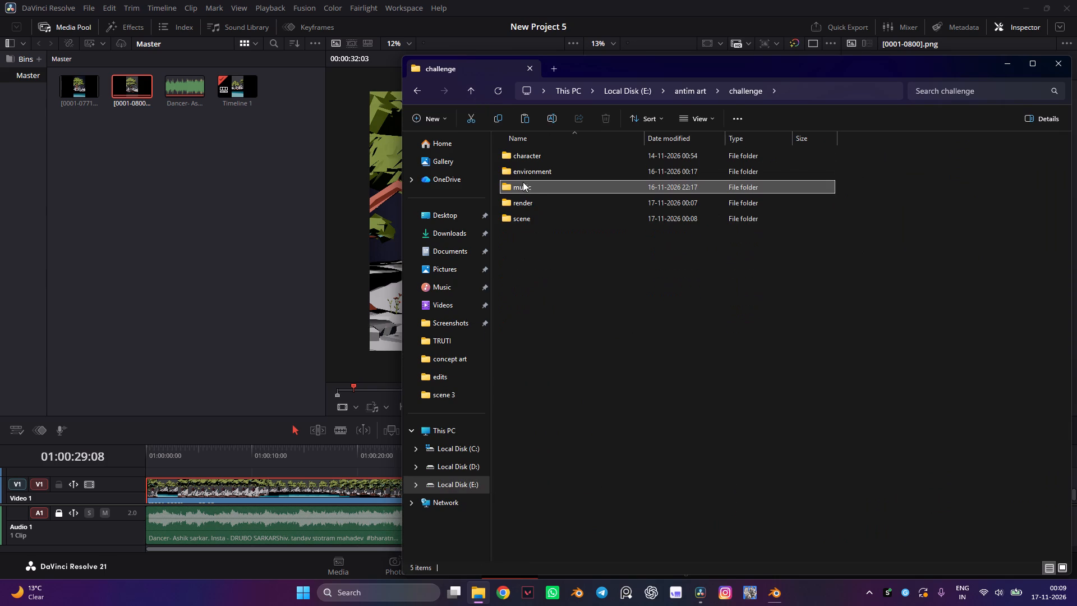
double_click(528, 190)
left_click(547, 221)
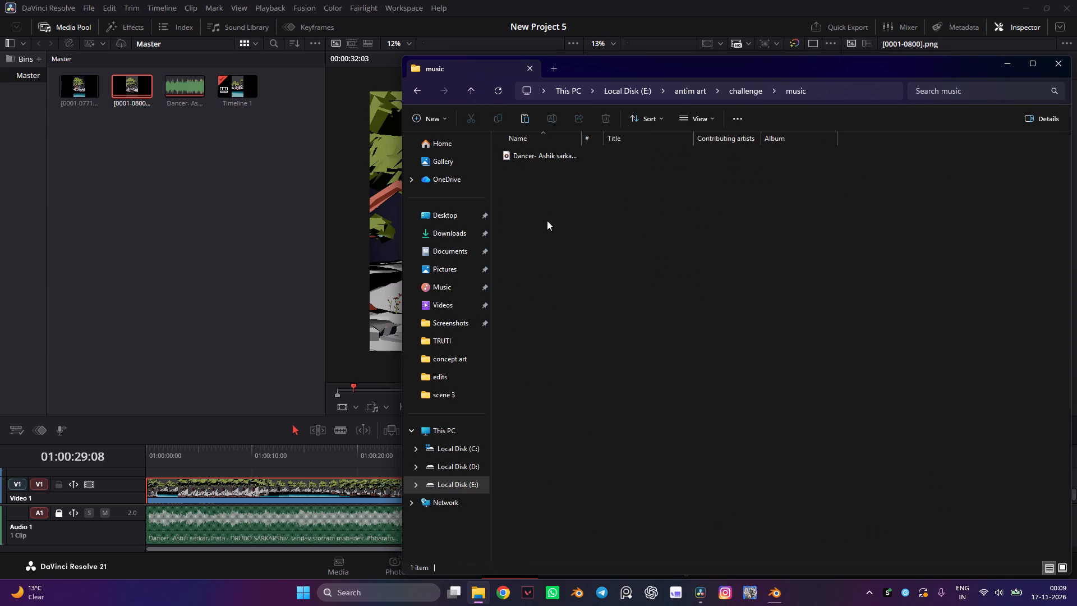
key("ctrl+v")
left_click(553, 220)
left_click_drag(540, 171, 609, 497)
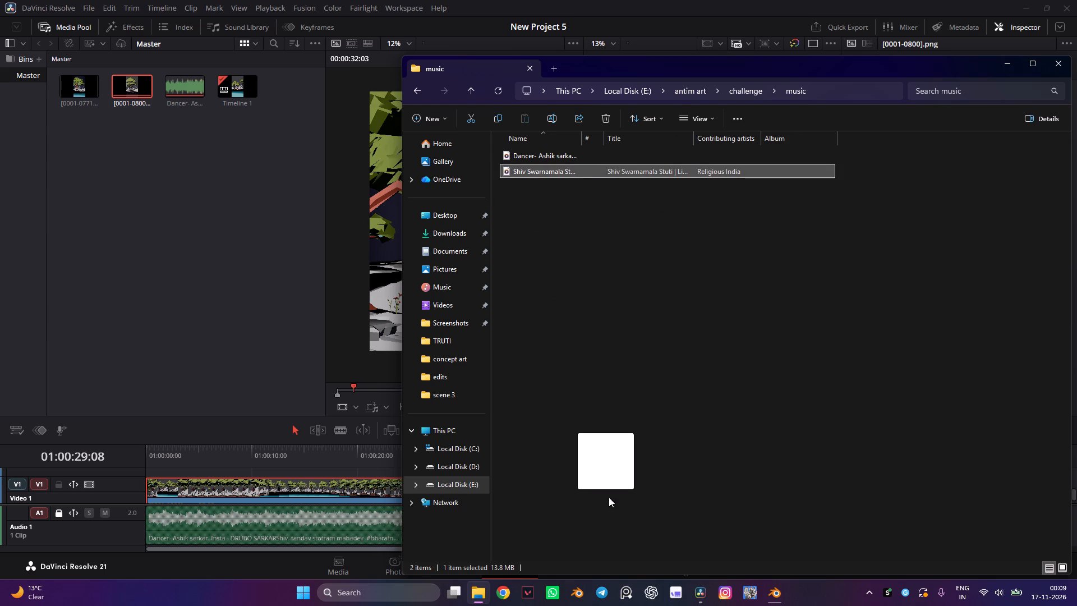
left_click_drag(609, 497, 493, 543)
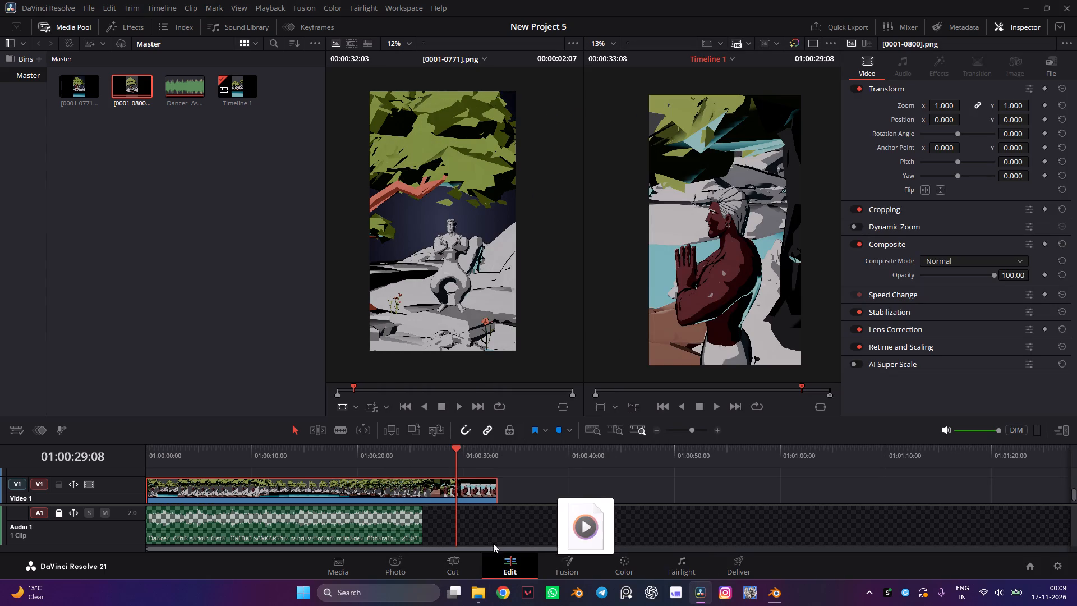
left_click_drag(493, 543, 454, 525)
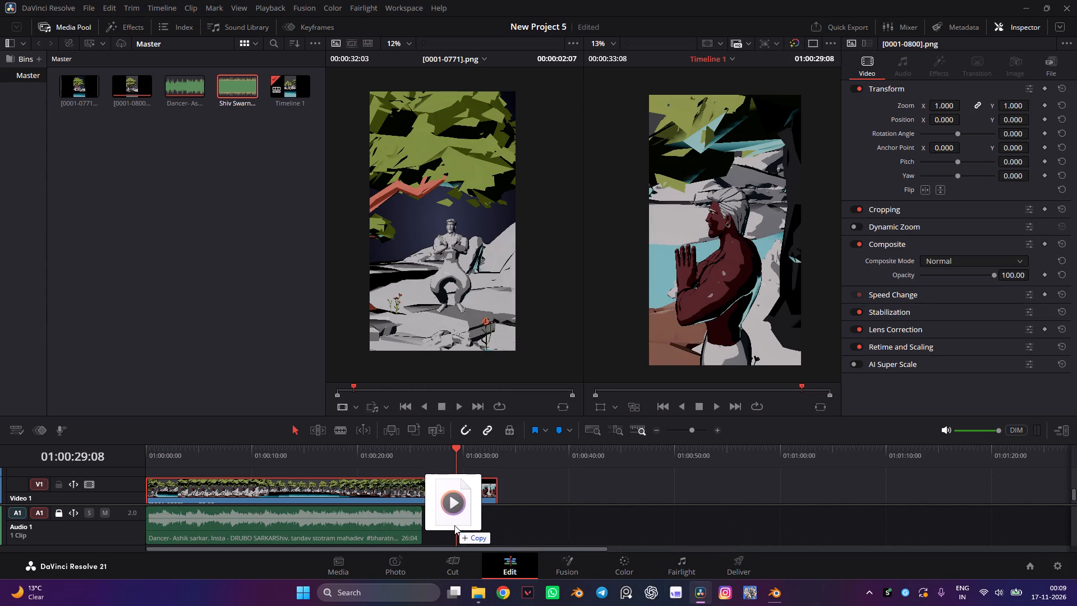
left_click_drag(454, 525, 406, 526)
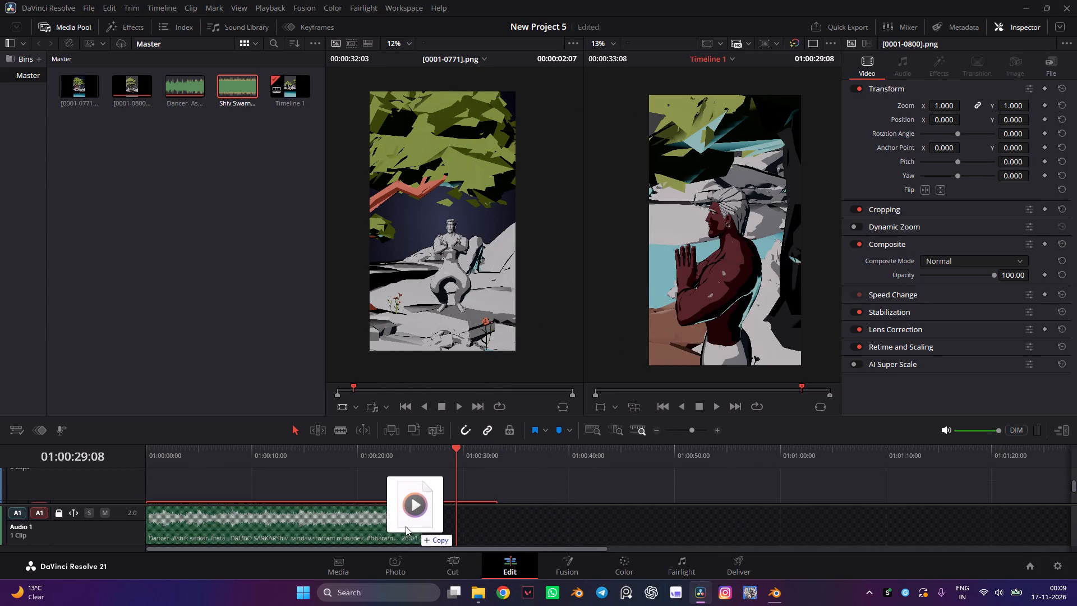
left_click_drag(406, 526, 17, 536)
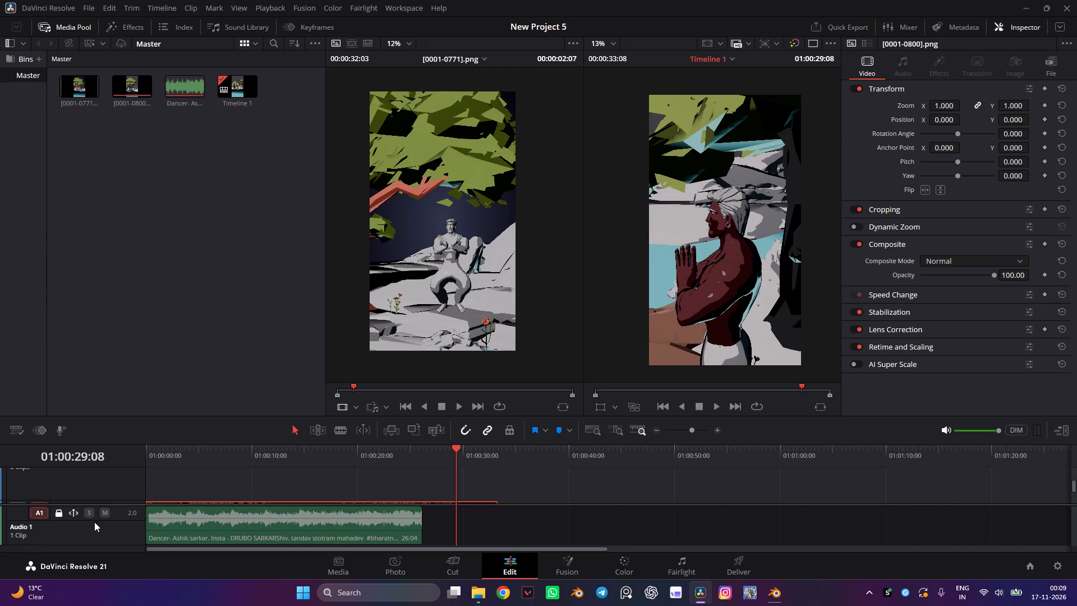
Unlock the Audio 1 track and enlarge the timeline area to make room for more tracks.
left_click(61, 513)
scroll(388, 515, "down", 2)
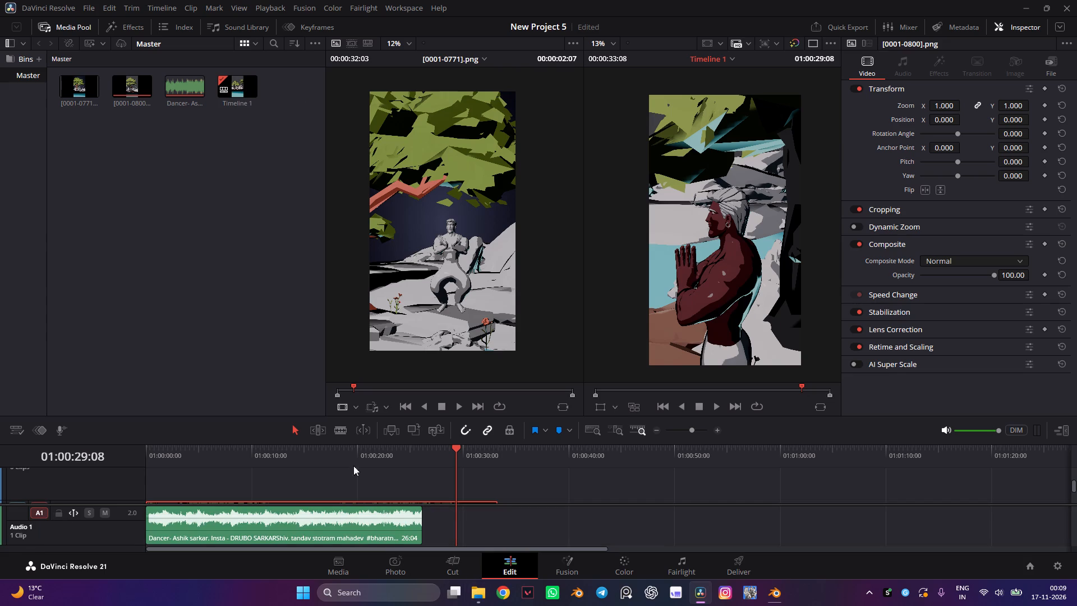
left_click(350, 446)
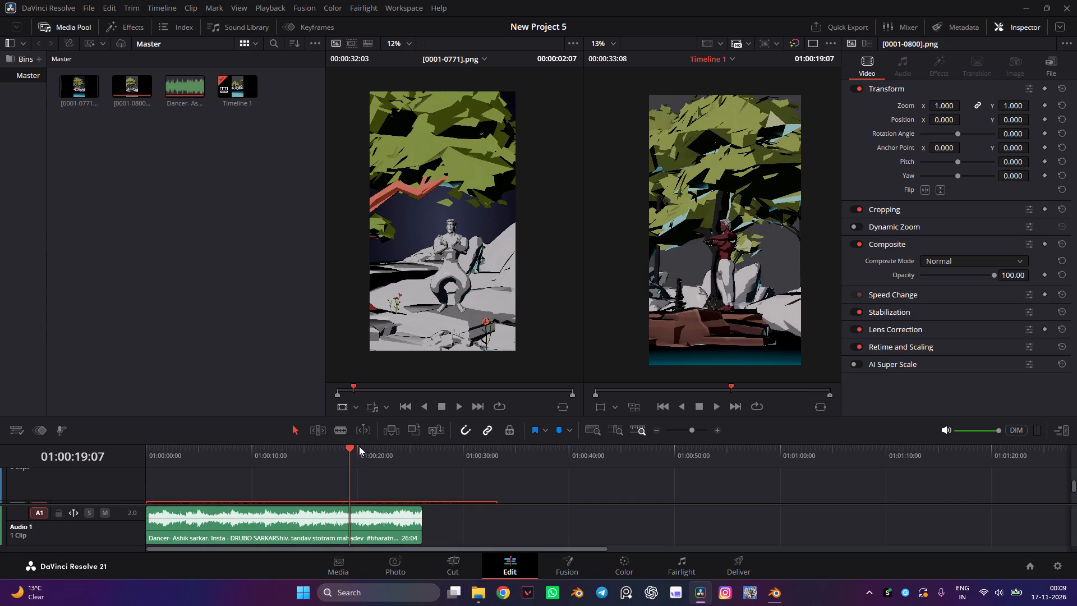
left_click_drag(361, 443, 361, 343)
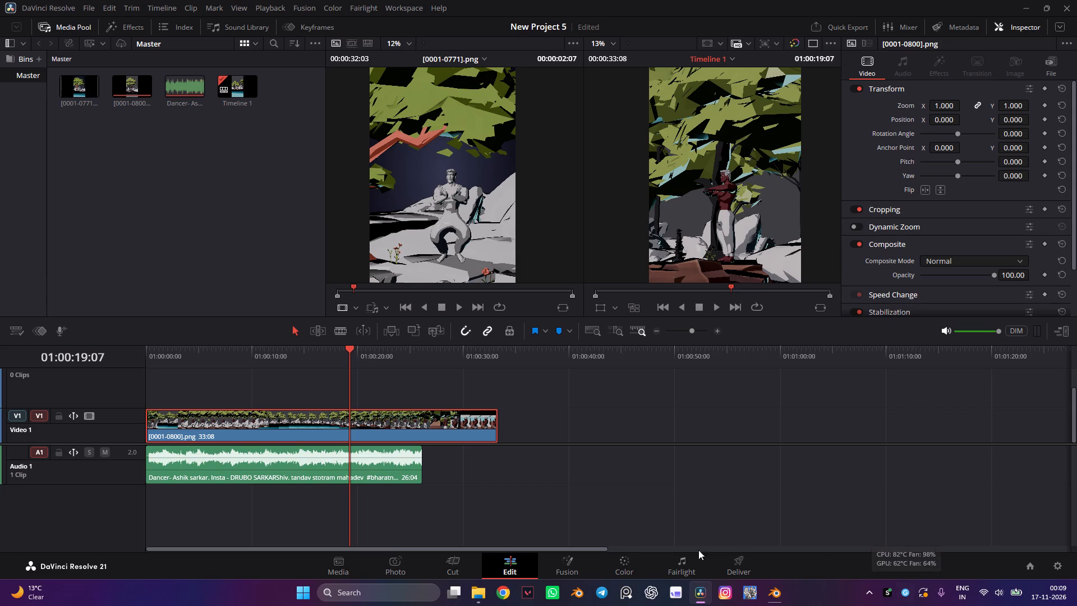
Add the Shiv Swarnamala Stuti file from the music folder to a new audio track below Audio 1, near the timeline start.
left_click(478, 594)
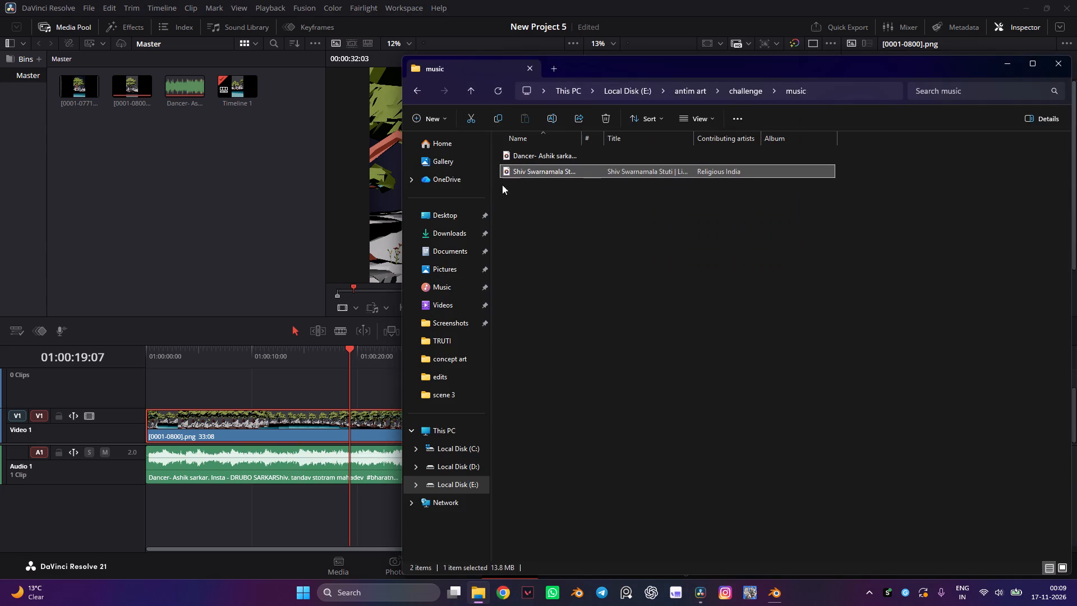
left_click_drag(529, 172, 238, 511)
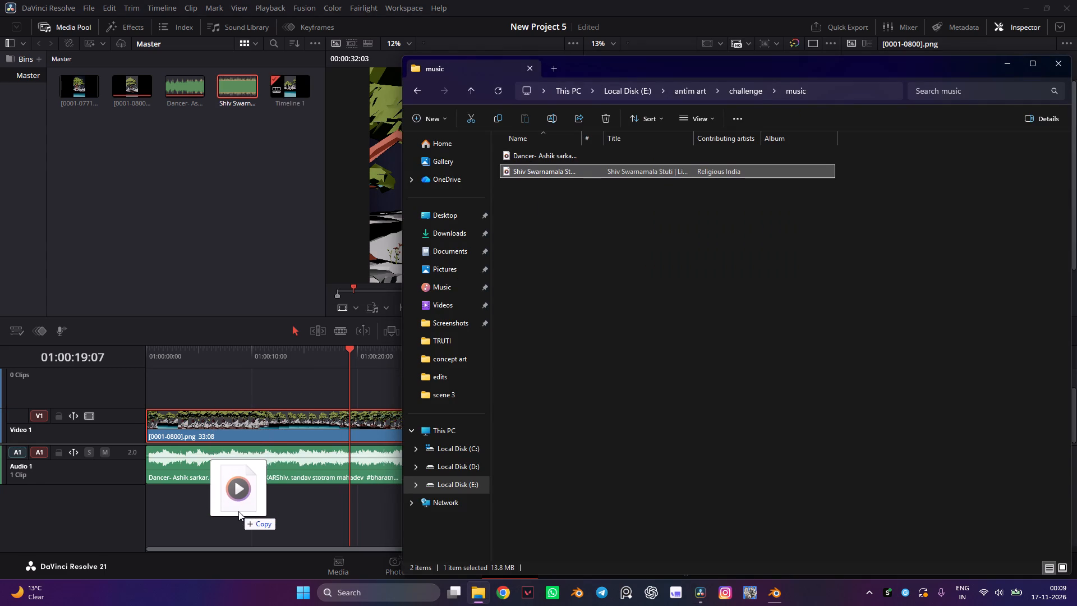
left_click_drag(238, 511, 154, 513)
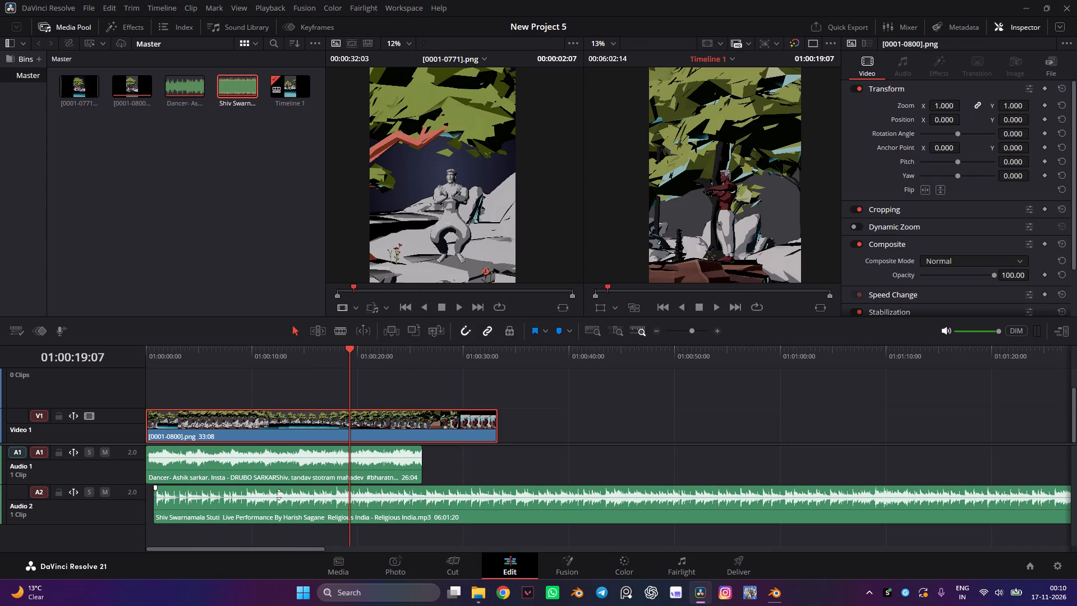
Lock the Audio 2 and Video 1 tracks and delete the old Dancer music clip from Audio 1.
left_click(286, 468)
left_click_drag(286, 468, 635, 407)
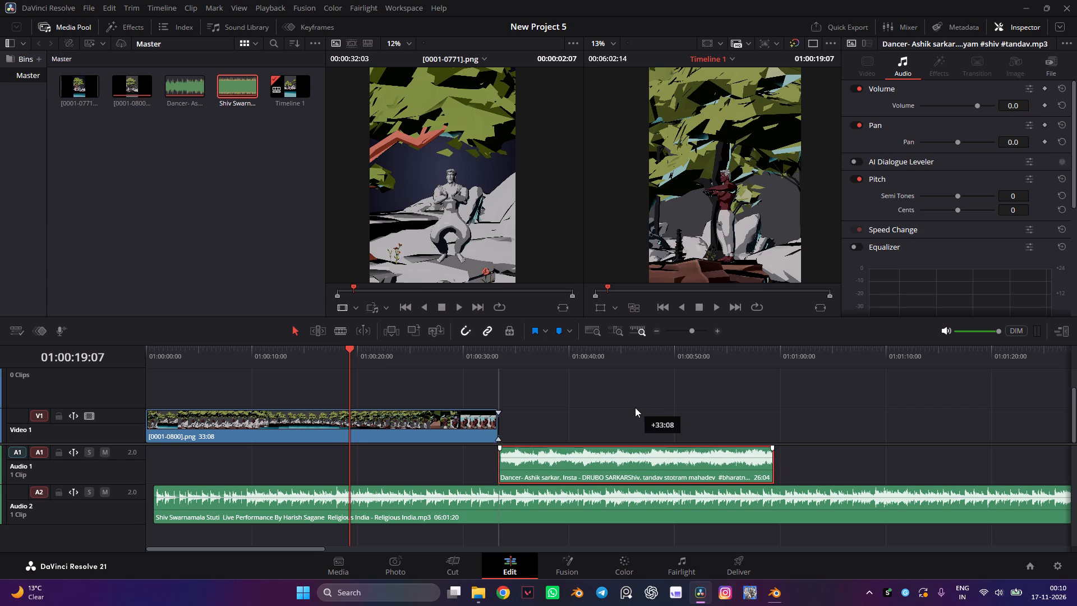
left_click_drag(635, 407, 302, 475)
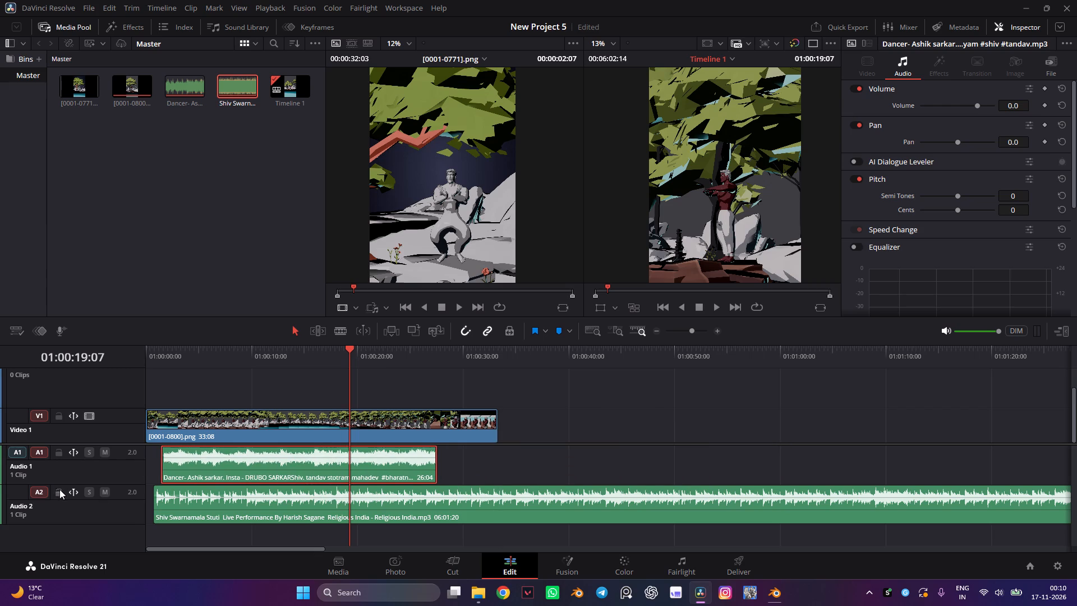
left_click(59, 489)
left_click(242, 456)
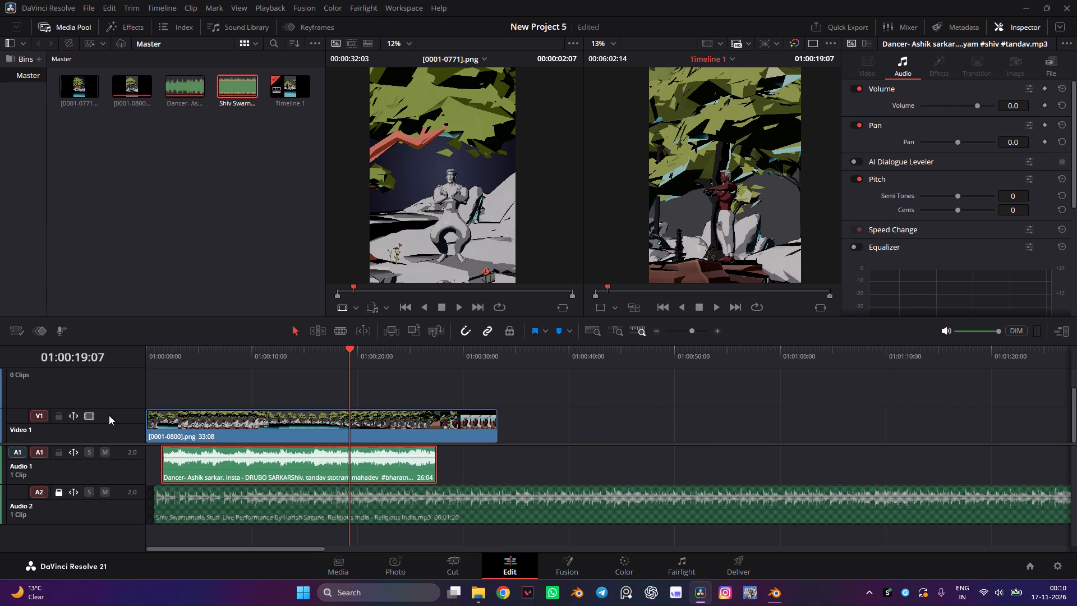
left_click(59, 415)
key("Delete")
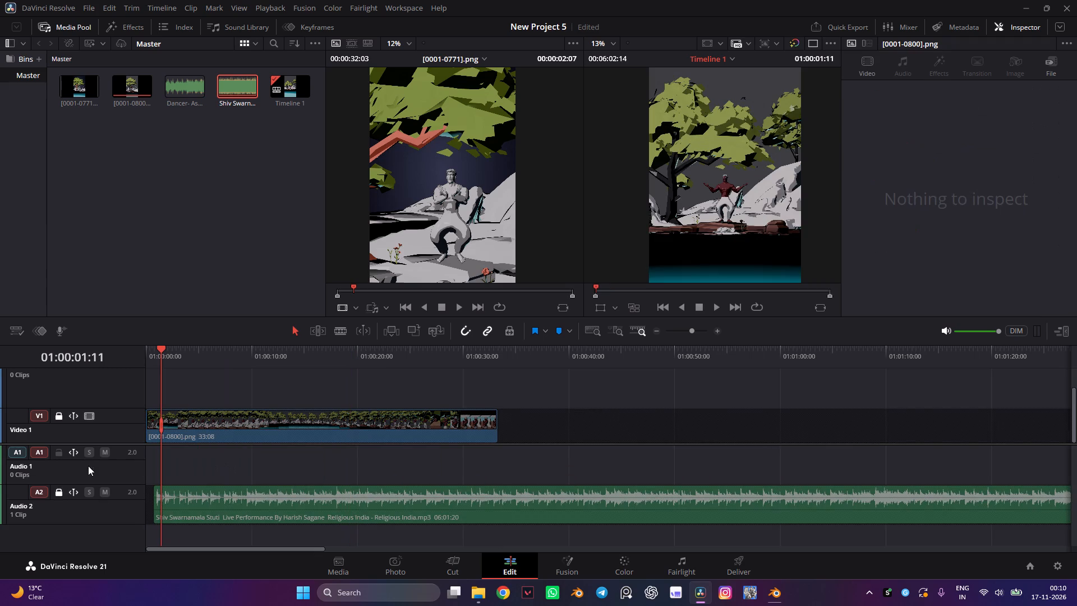
Unlock the Audio 2 track and move the Shiv Swarnamala Stuti clip to the very start of the timeline.
left_click(59, 488)
left_click_drag(201, 512, 176, 512)
Play the timeline from the start to the end of the video clip to check it against the new music.
left_click_drag(164, 353, 151, 350)
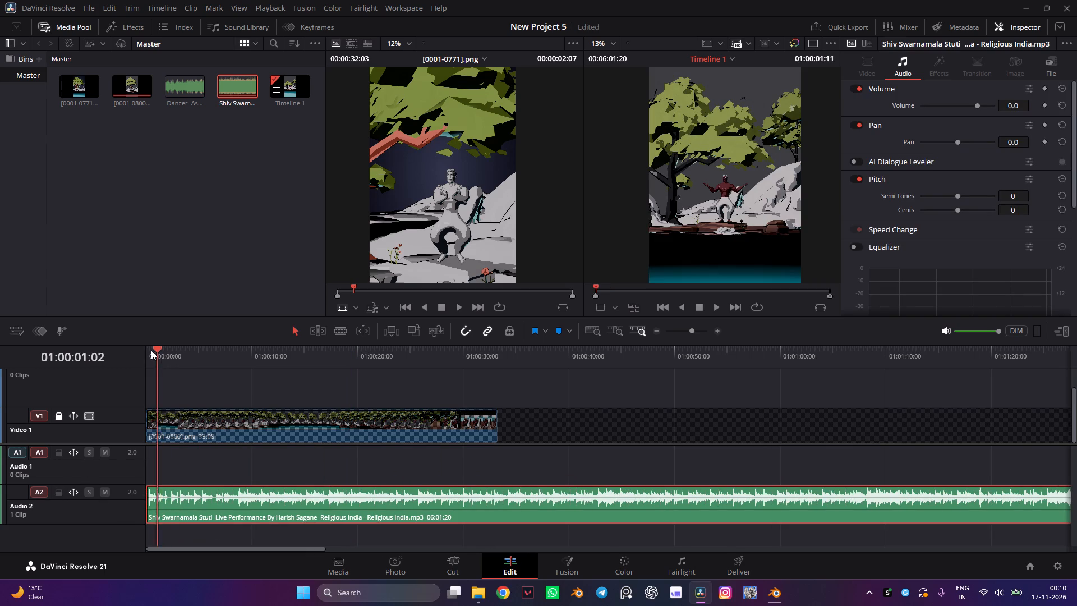
left_click_drag(151, 350, 137, 354)
key("space")
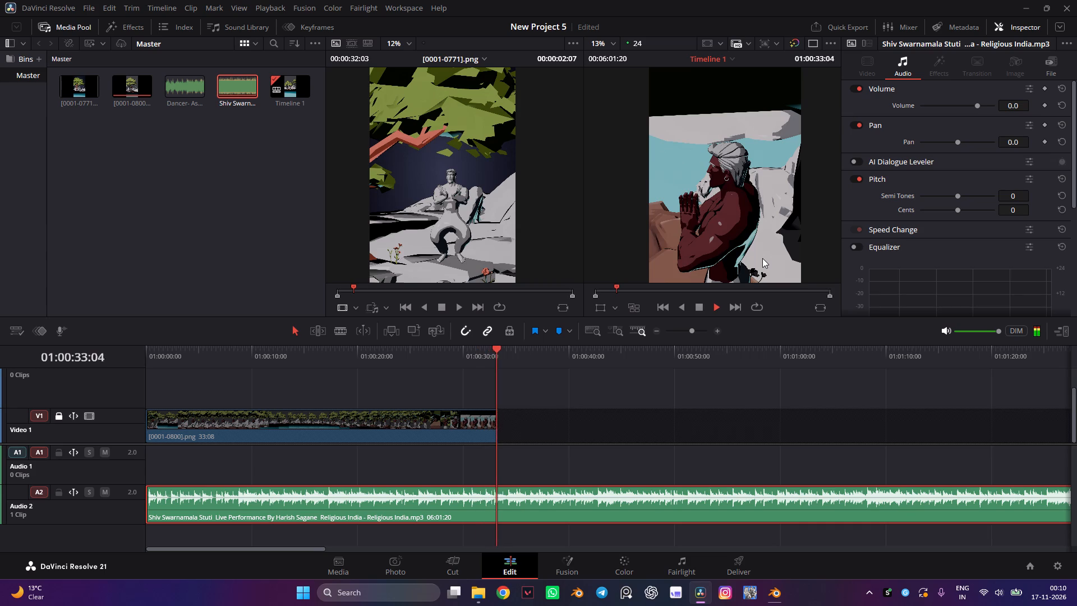
key("space")
Examine the last frame of the video clip at 01:00:33:08 in an enlarged timeline viewer.
left_click_drag(511, 350, 509, 350)
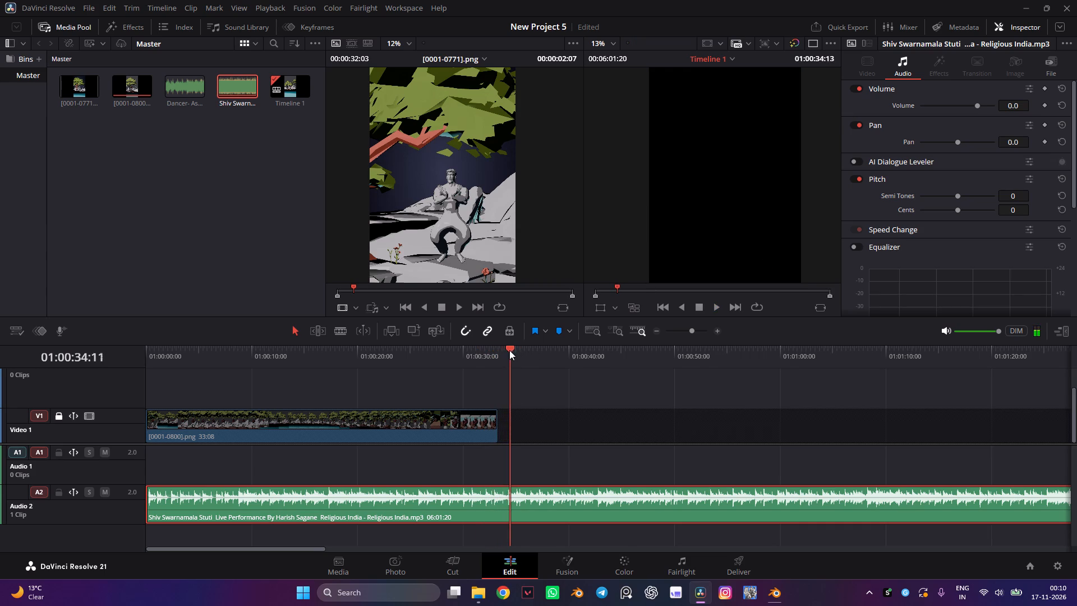
left_click_drag(509, 350, 501, 355)
scroll(758, 167, "down", 2)
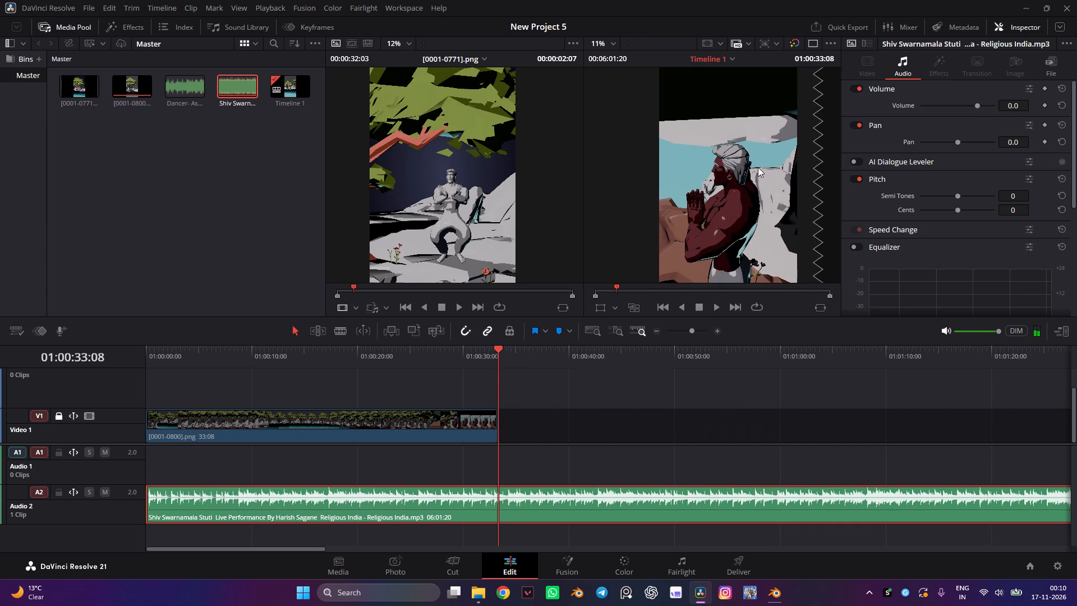
scroll(758, 167, "down", 5)
scroll(734, 122, "up", 1)
scroll(714, 130, "down", 4)
scroll(651, 251, "down", 3)
scroll(738, 192, "up", 3)
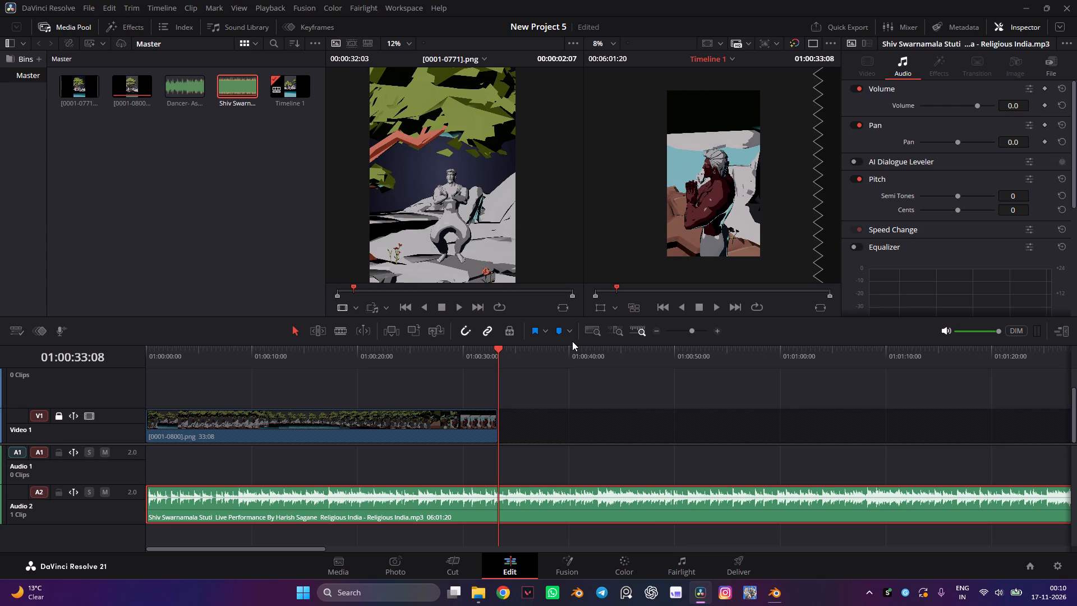
left_click_drag(570, 343, 580, 498)
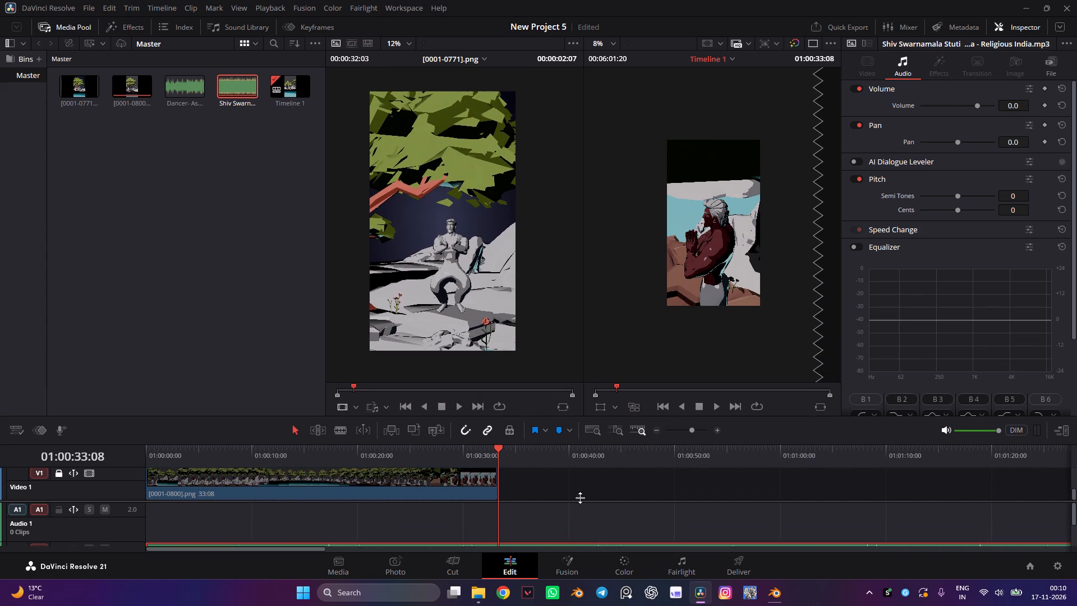
left_click_drag(580, 498, 599, 558)
scroll(559, 515, "up", 1)
scroll(780, 186, "up", 3)
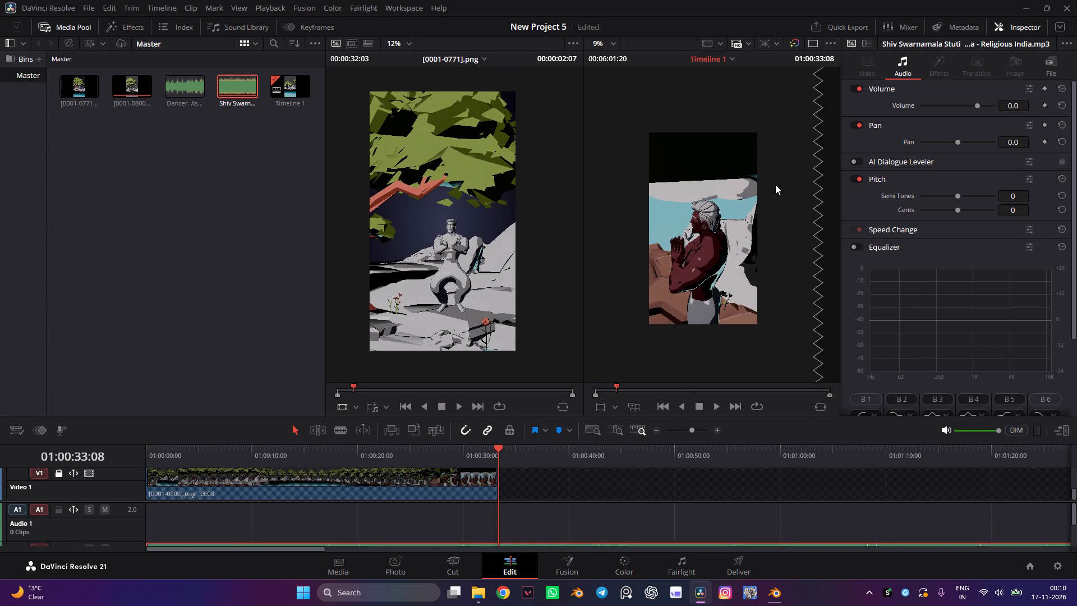
scroll(730, 207, "up", 8)
scroll(687, 194, "down", 1)
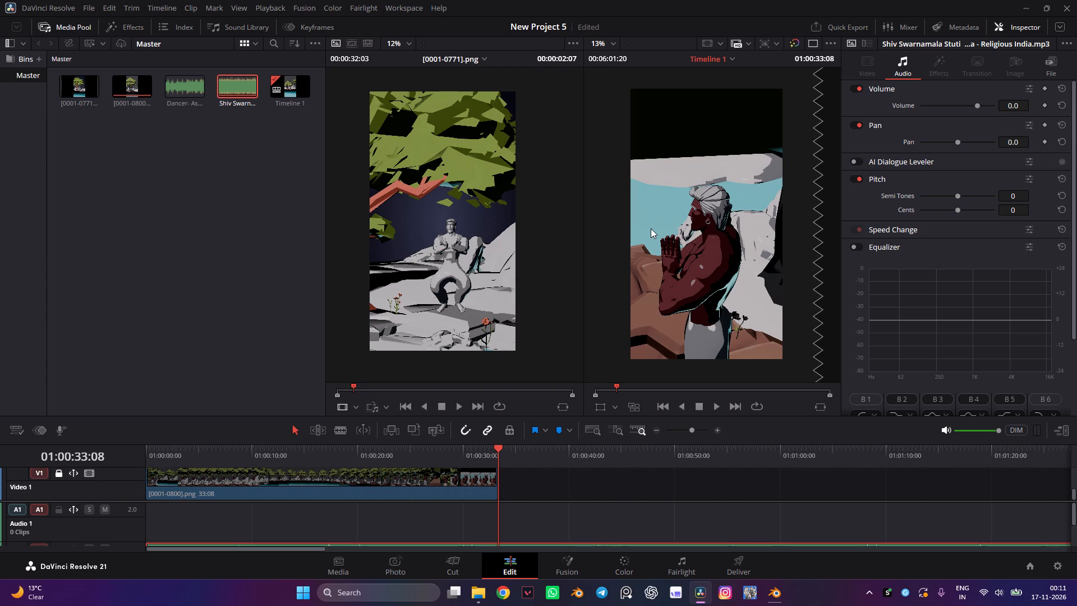
Play the timeline again from the start to review the animation with the music.
key("space")
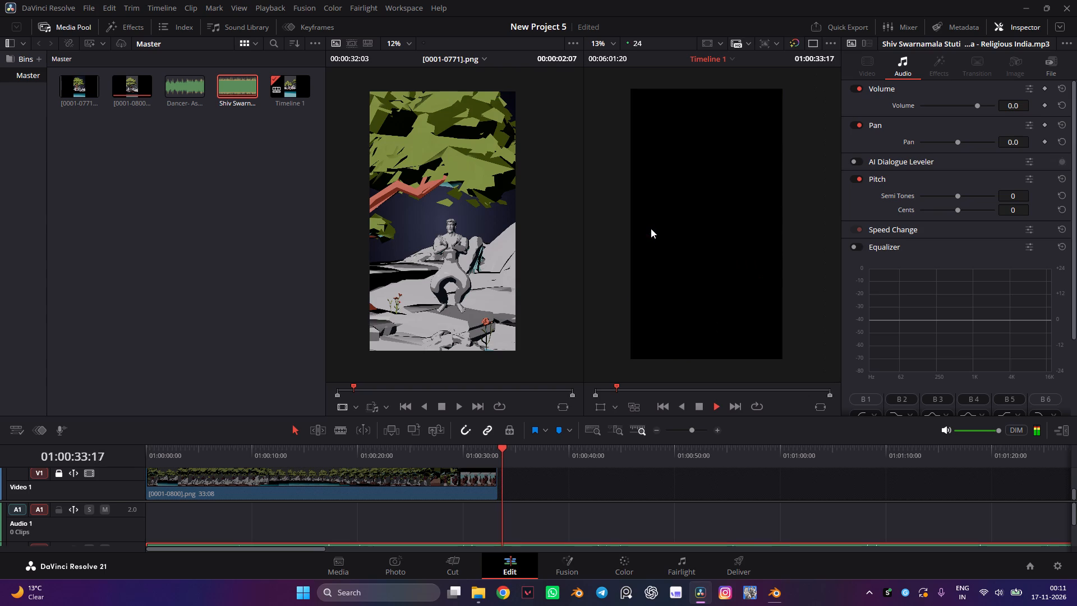
left_click_drag(487, 449, 299, 450)
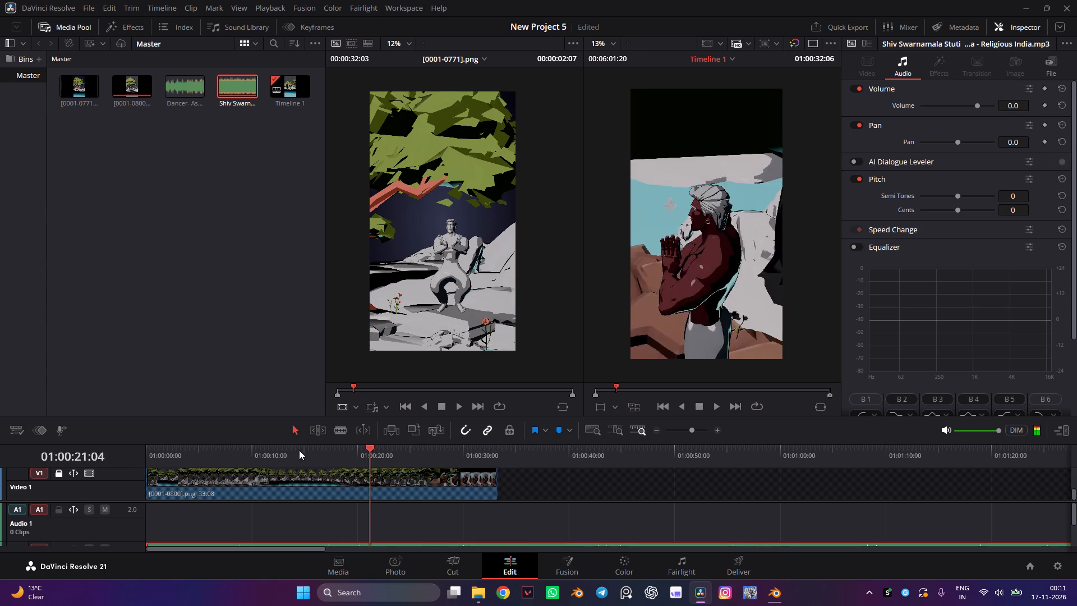
left_click_drag(299, 450, 103, 436)
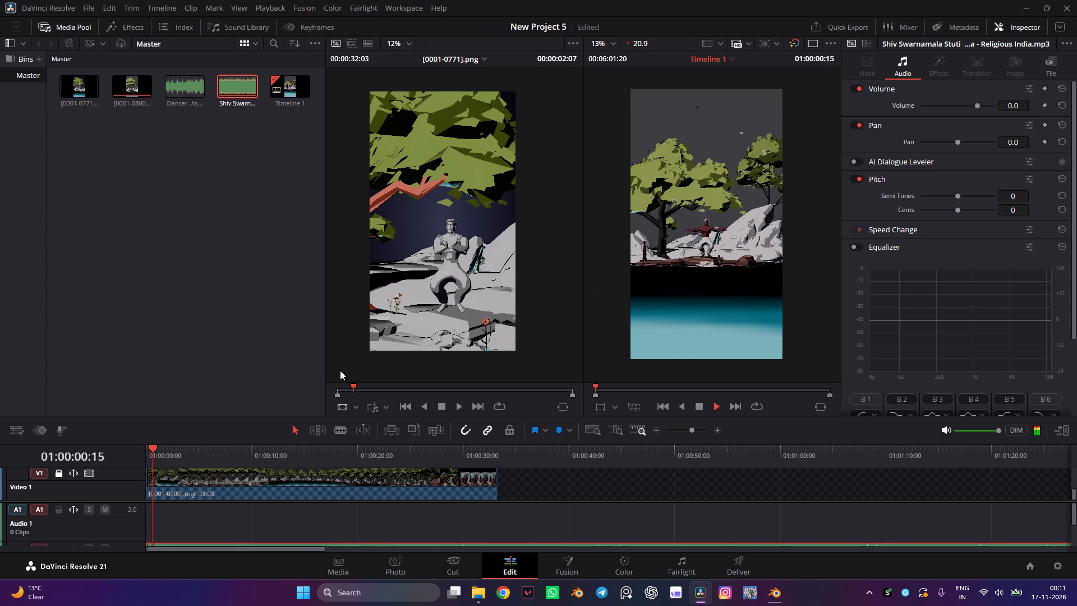
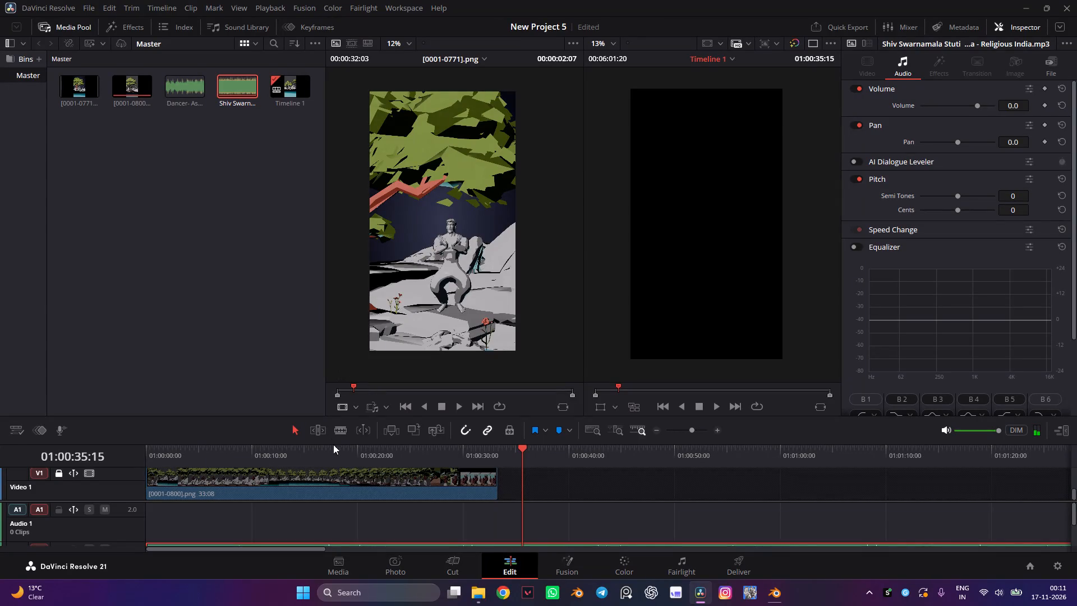
Play the opening few seconds of the timeline to judge how the animation starts against the music.
left_click_drag(320, 456, 0, 475)
key("space")
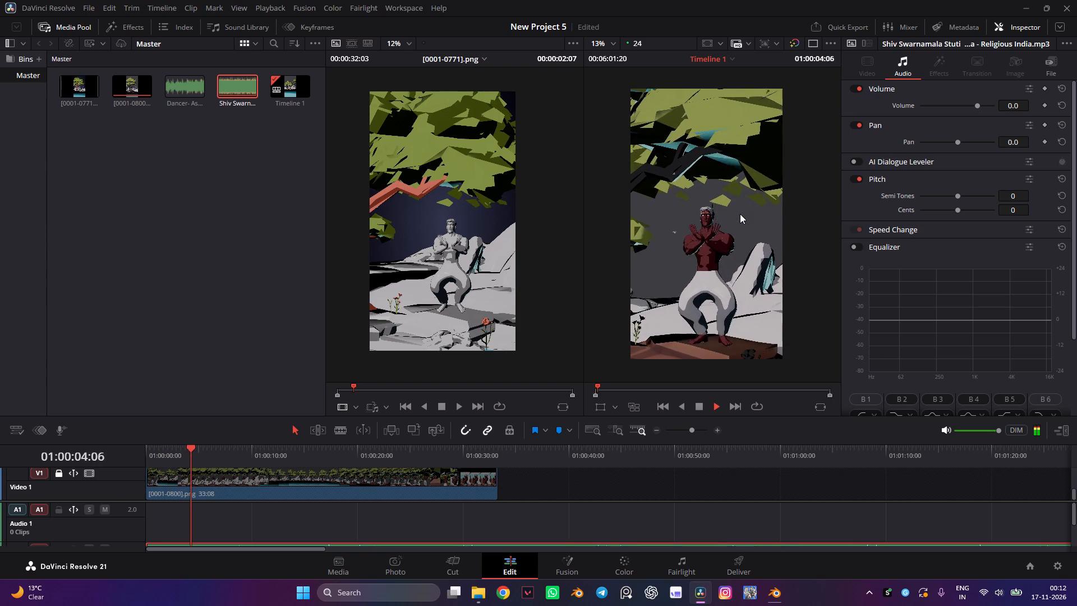
key("space")
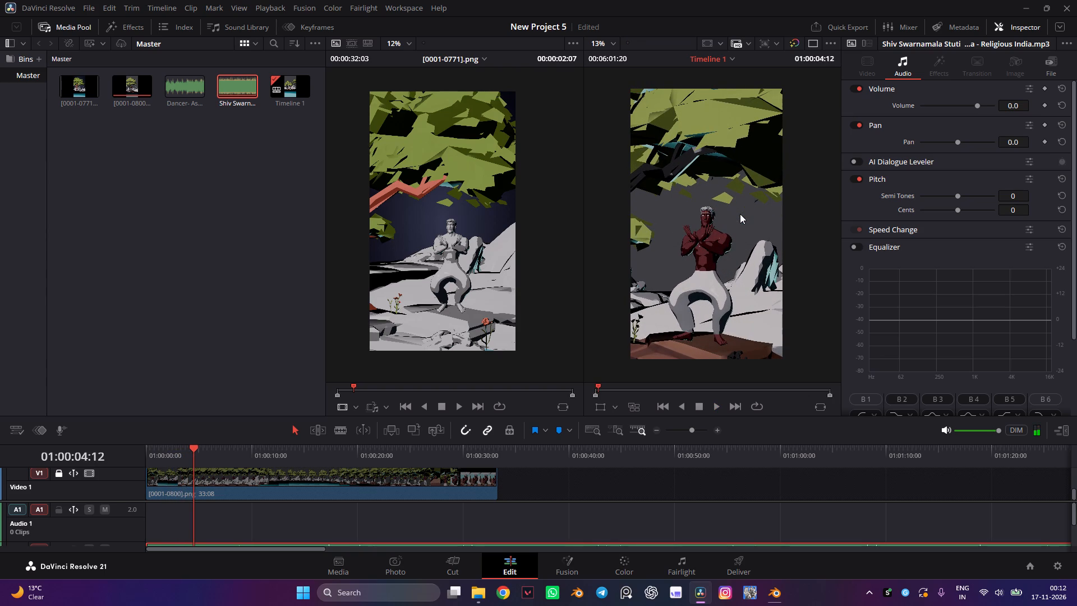
Unlock the Video 1 track and shift the [0001-0800].png clip to start at 01:00:00:13.
left_click(59, 472)
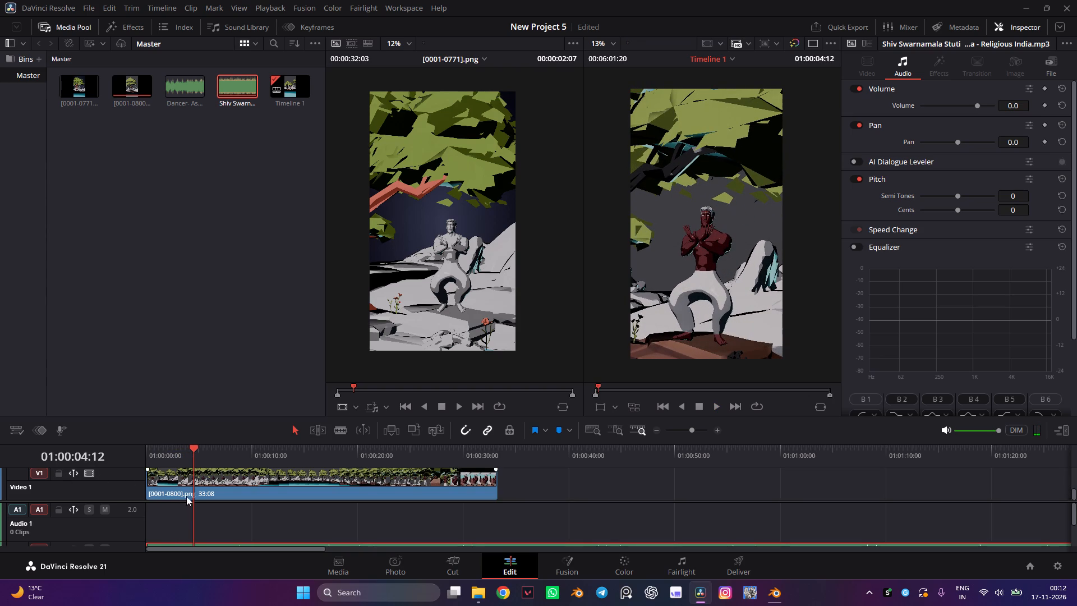
left_click_drag(188, 476, 194, 476)
left_click_drag(157, 453, 148, 454)
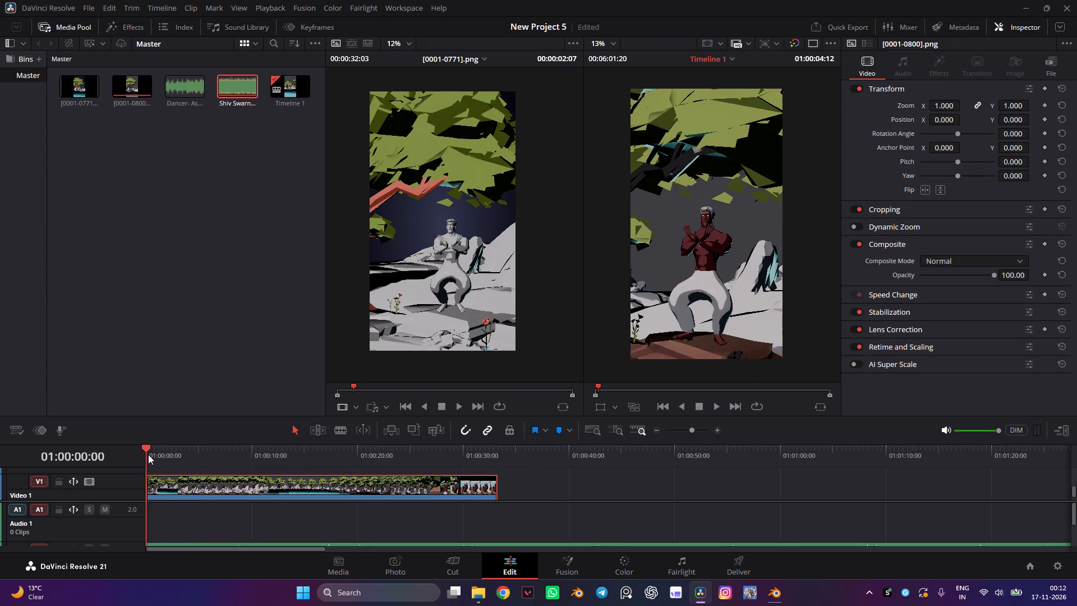
left_click_drag(148, 454, 140, 454)
key("space")
key("space")
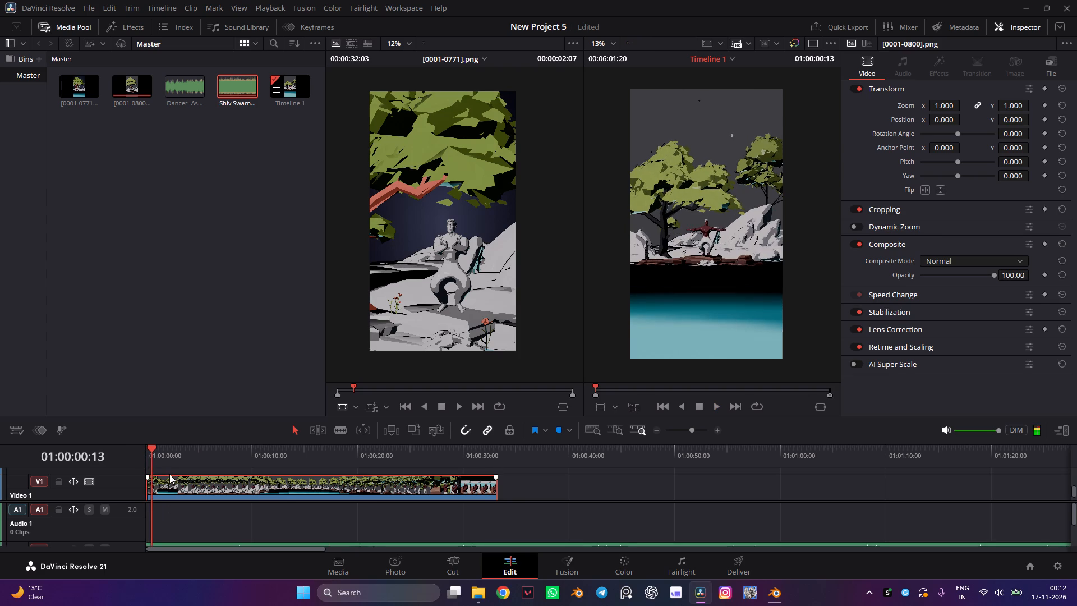
left_click_drag(164, 485, 173, 486)
Play the timeline from the start for about 12 seconds to check the shifted video clip against the music.
left_click(149, 437)
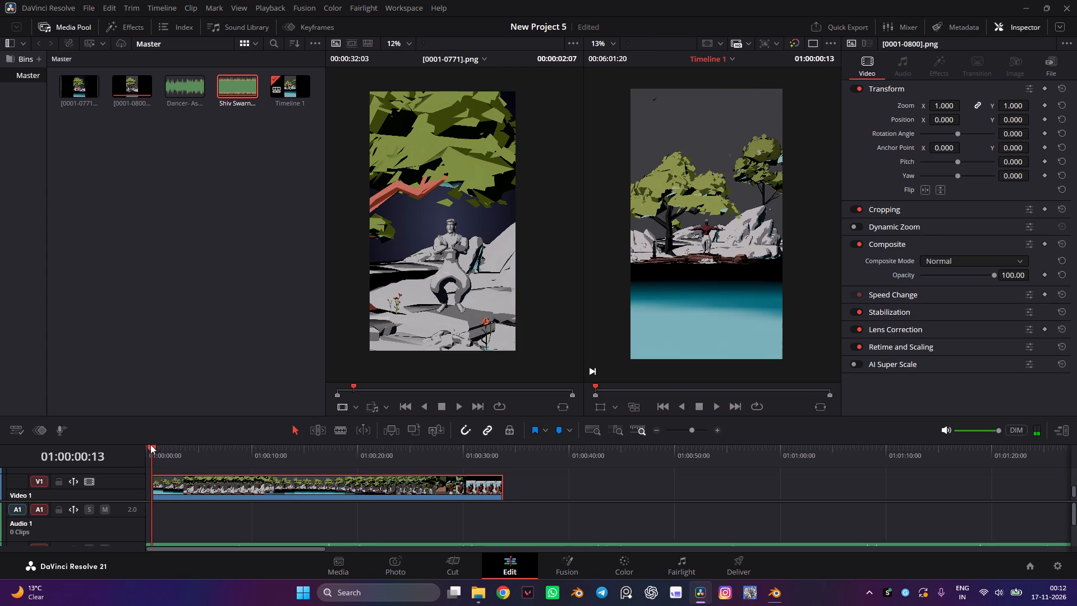
left_click_drag(150, 444, 134, 449)
left_click_drag(152, 449, 139, 450)
key("space")
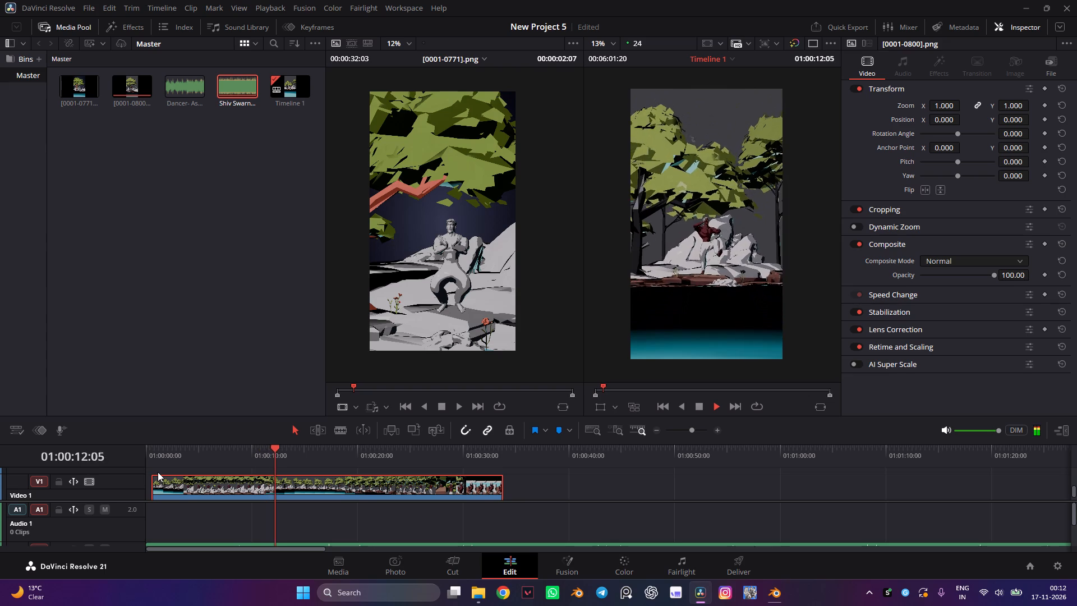
key("space")
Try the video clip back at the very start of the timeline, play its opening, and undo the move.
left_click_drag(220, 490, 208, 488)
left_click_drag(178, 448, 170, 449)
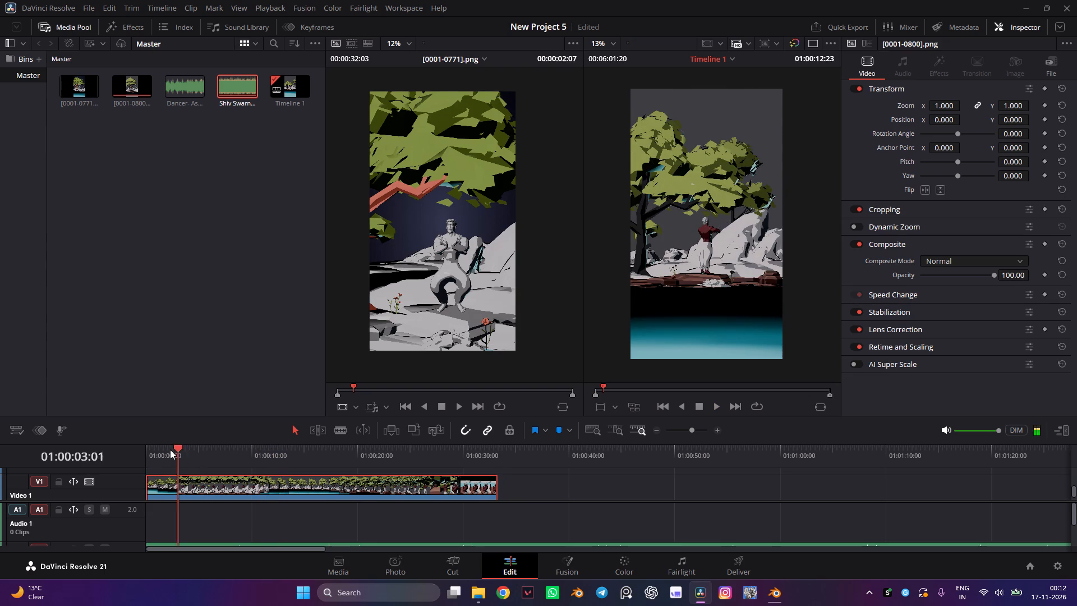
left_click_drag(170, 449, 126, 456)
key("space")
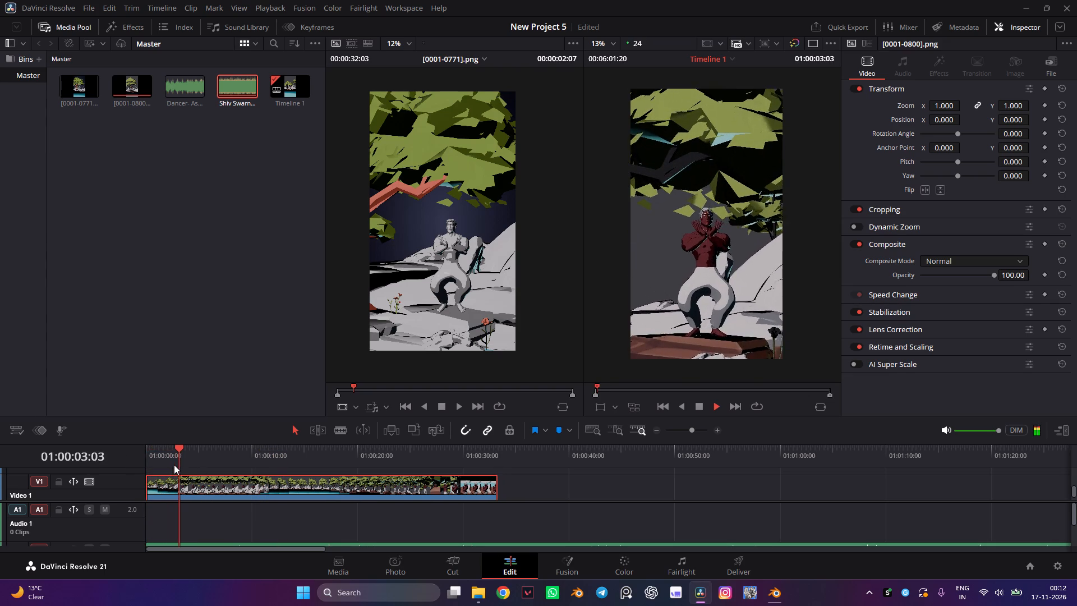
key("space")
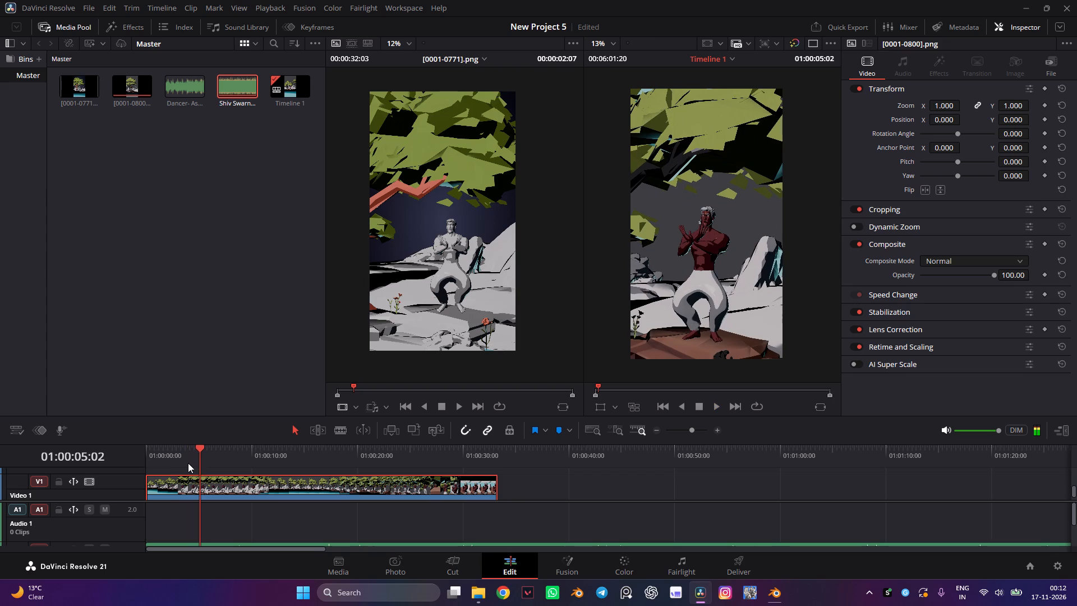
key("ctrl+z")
Scrub the timeline from the start to 01:00:09:23 and play from there to the end of the video clip.
left_click_drag(172, 453, 141, 456)
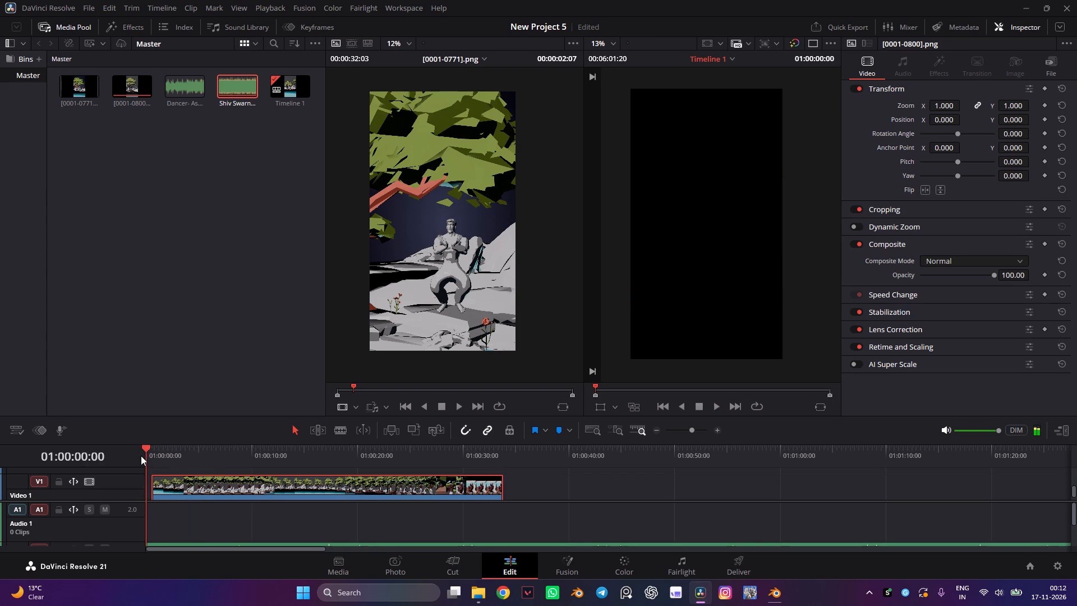
left_click_drag(146, 449, 251, 480)
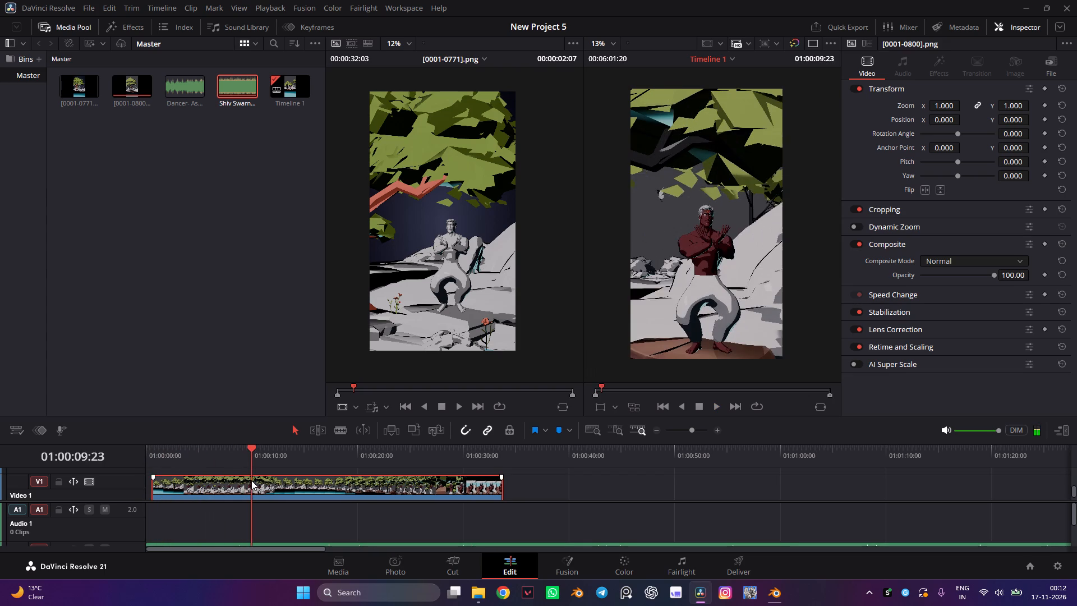
key("space")
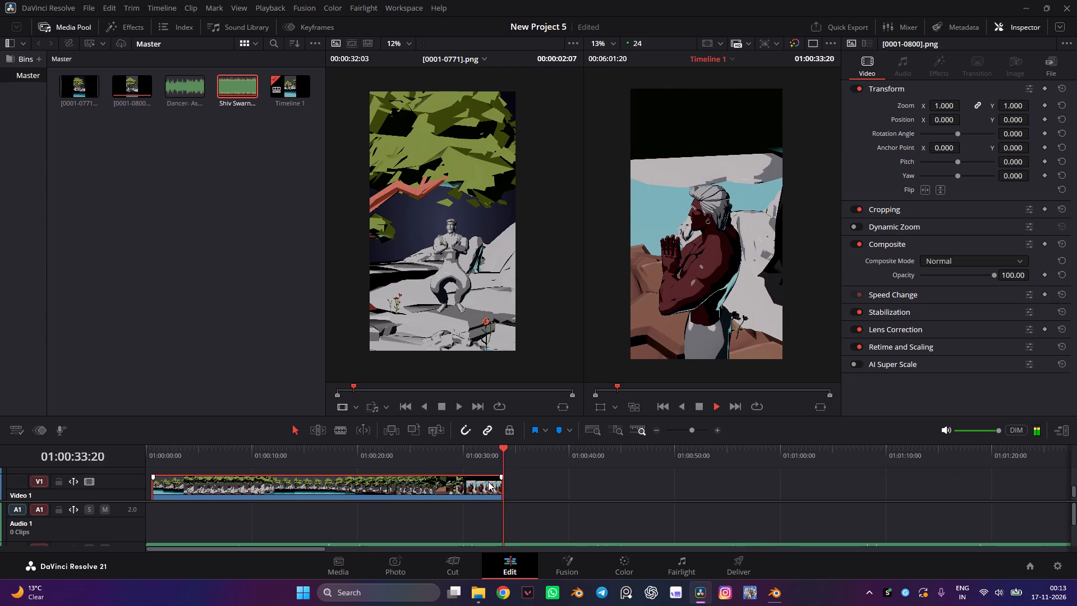
key("space")
Listen to the Shiv Swarnamala Stuti track beyond the video clip, sampling passages up to about 01:01:53.
left_click_drag(491, 447, 167, 458)
left_click(562, 451)
key("space")
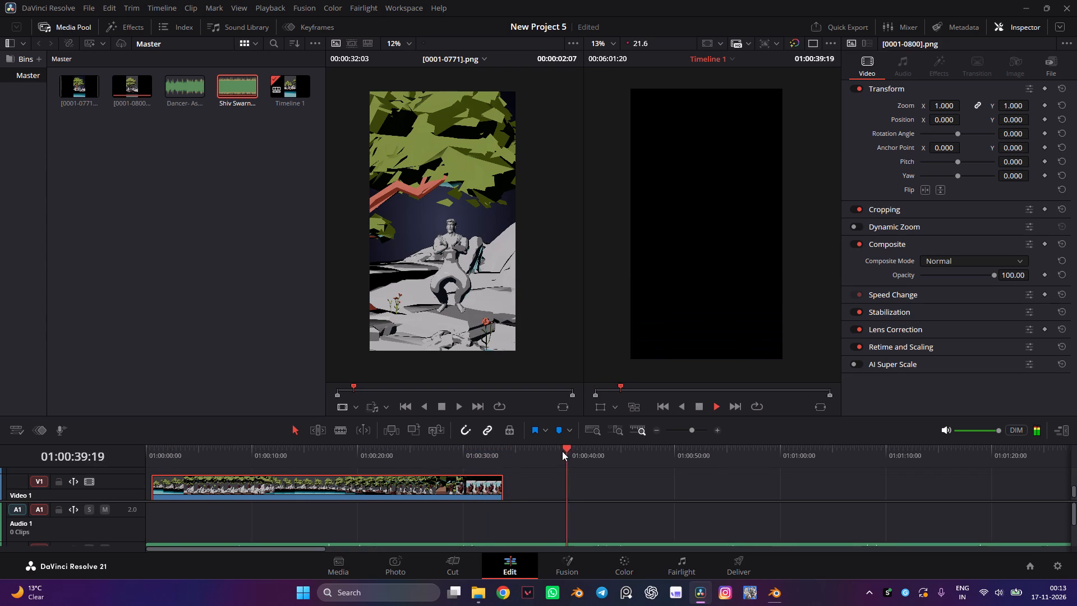
left_click(522, 449)
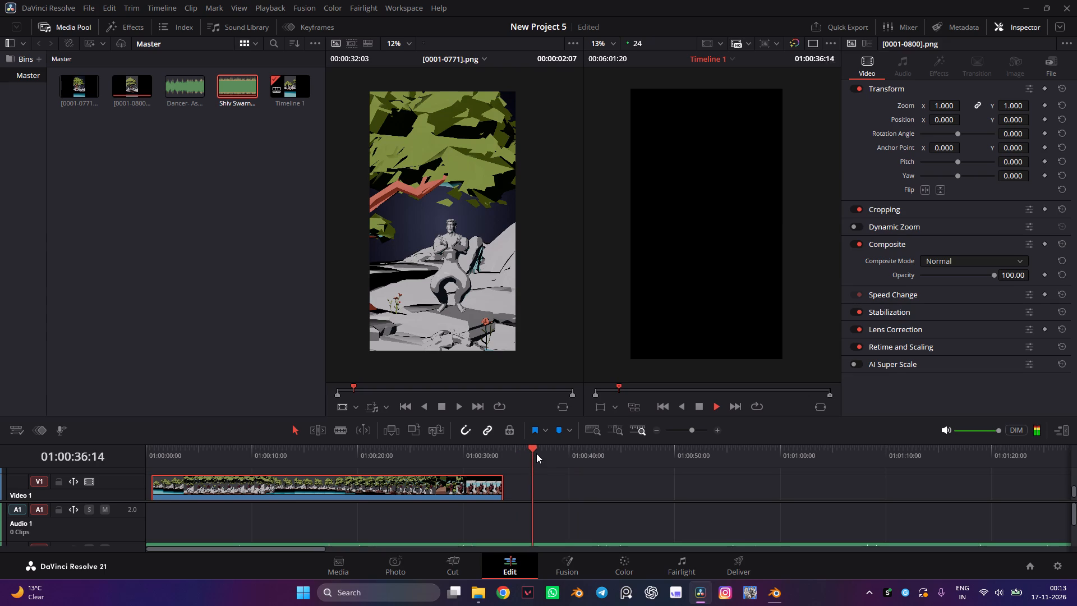
scroll(499, 506, "down", 3)
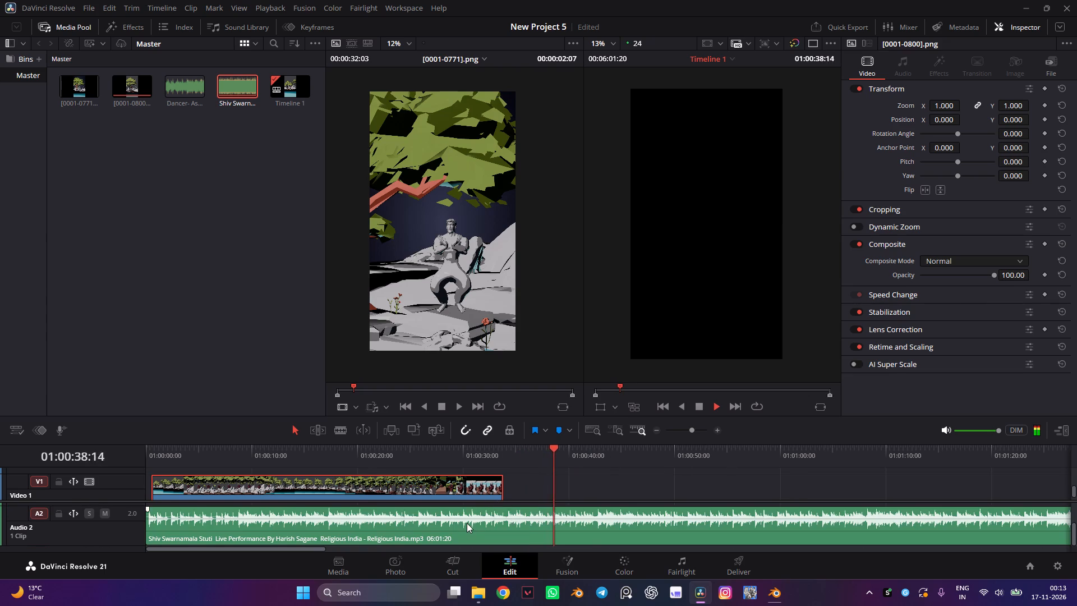
scroll(464, 524, "down", 4, "alt")
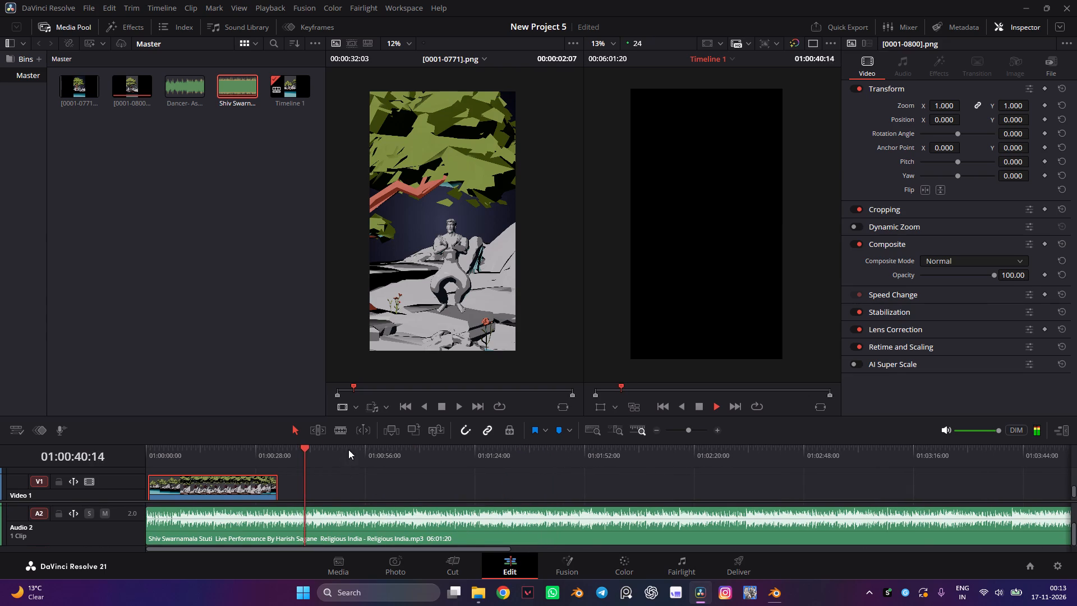
left_click_drag(353, 449, 577, 460)
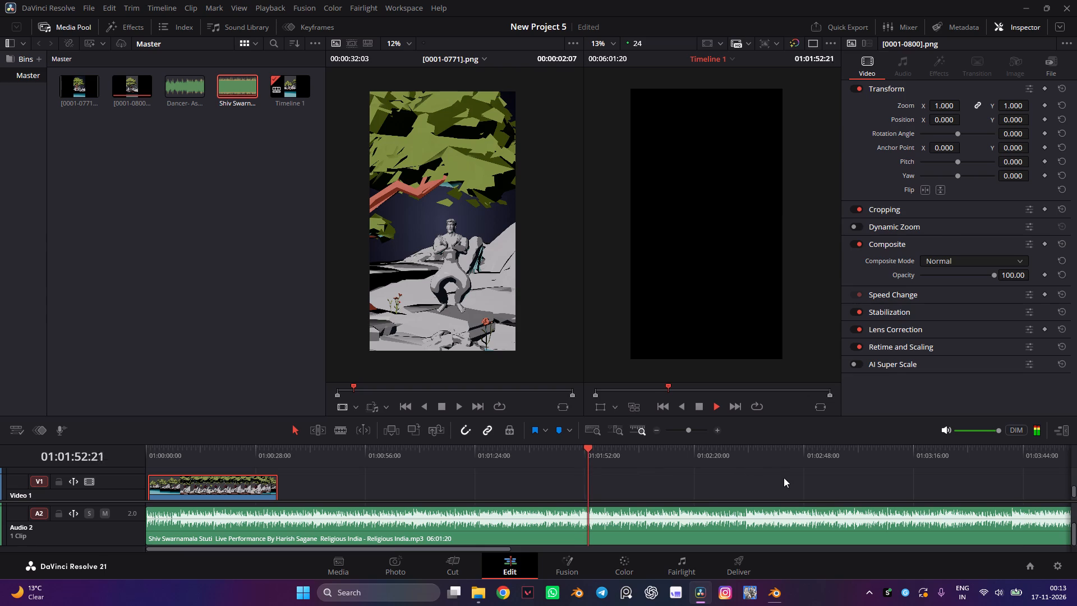
key("space")
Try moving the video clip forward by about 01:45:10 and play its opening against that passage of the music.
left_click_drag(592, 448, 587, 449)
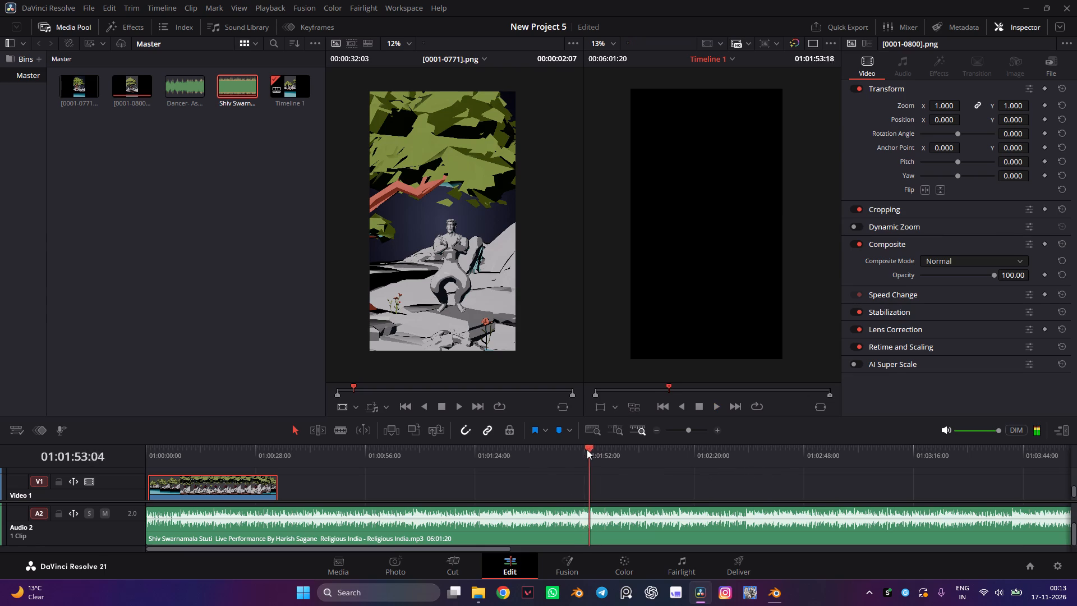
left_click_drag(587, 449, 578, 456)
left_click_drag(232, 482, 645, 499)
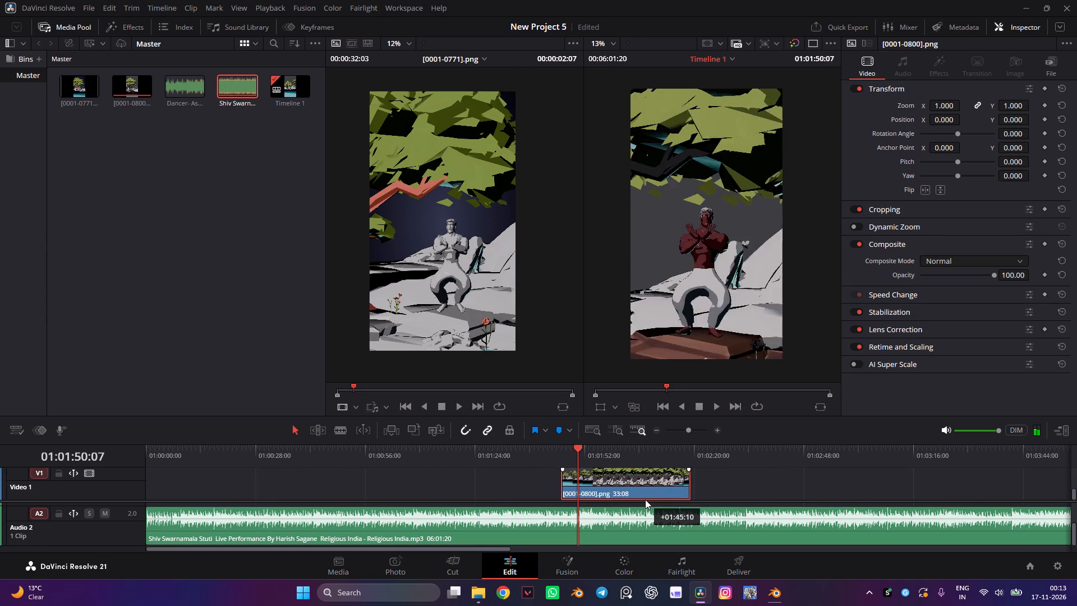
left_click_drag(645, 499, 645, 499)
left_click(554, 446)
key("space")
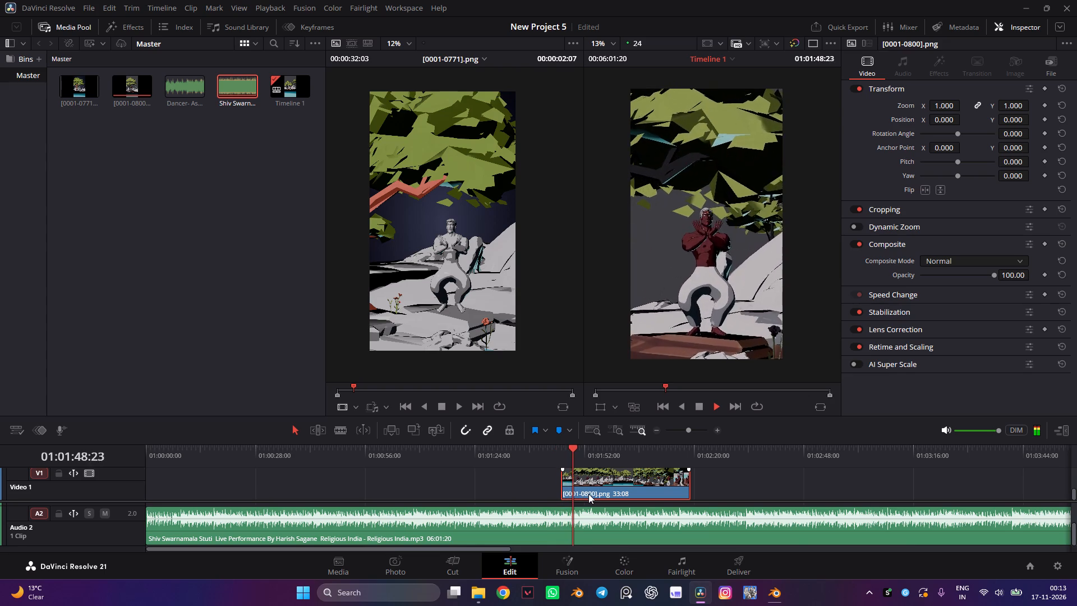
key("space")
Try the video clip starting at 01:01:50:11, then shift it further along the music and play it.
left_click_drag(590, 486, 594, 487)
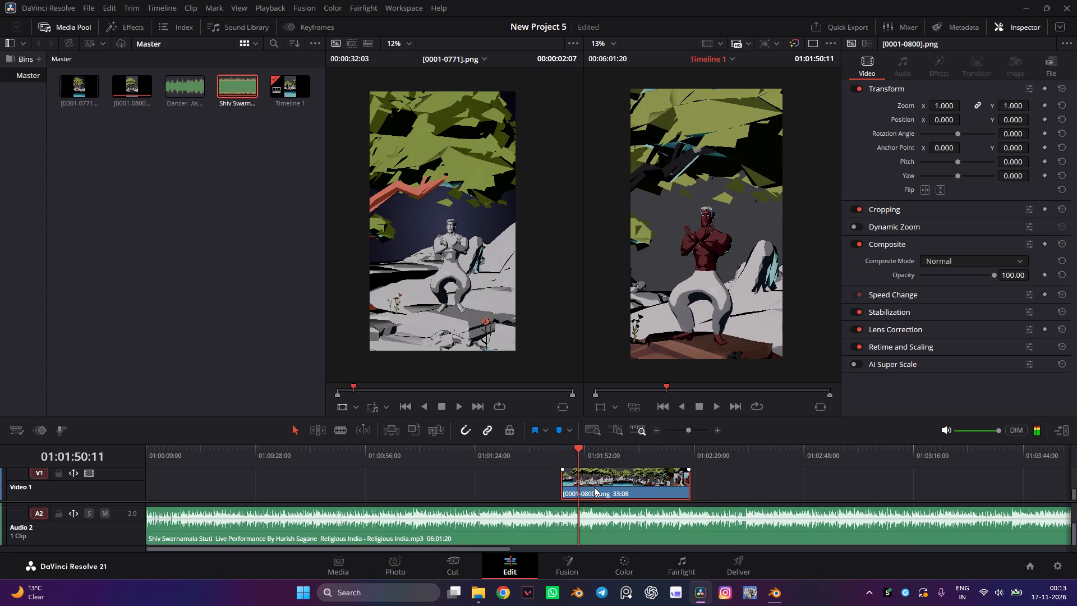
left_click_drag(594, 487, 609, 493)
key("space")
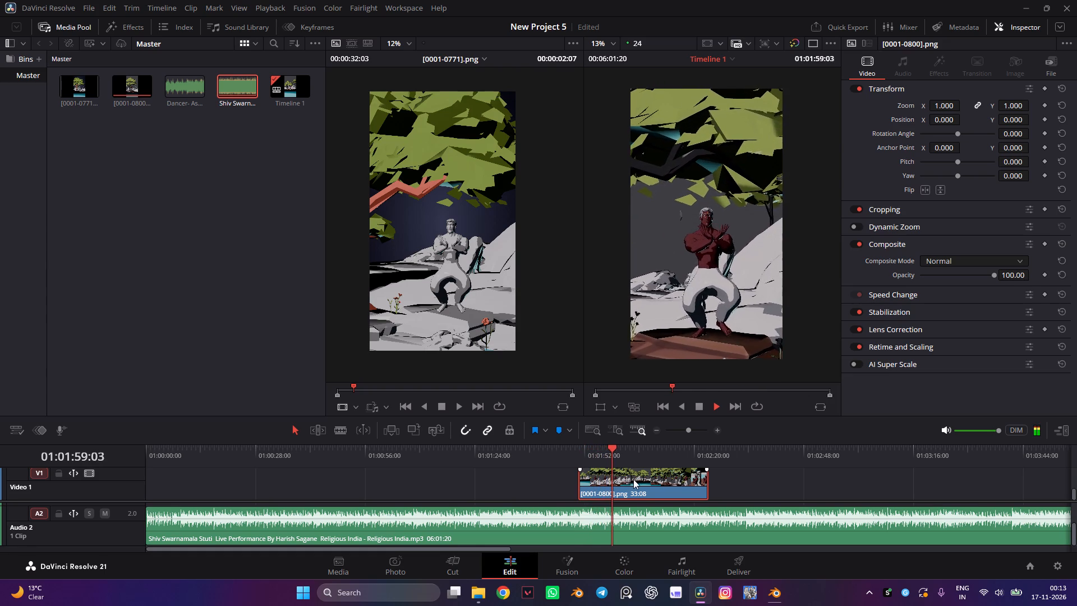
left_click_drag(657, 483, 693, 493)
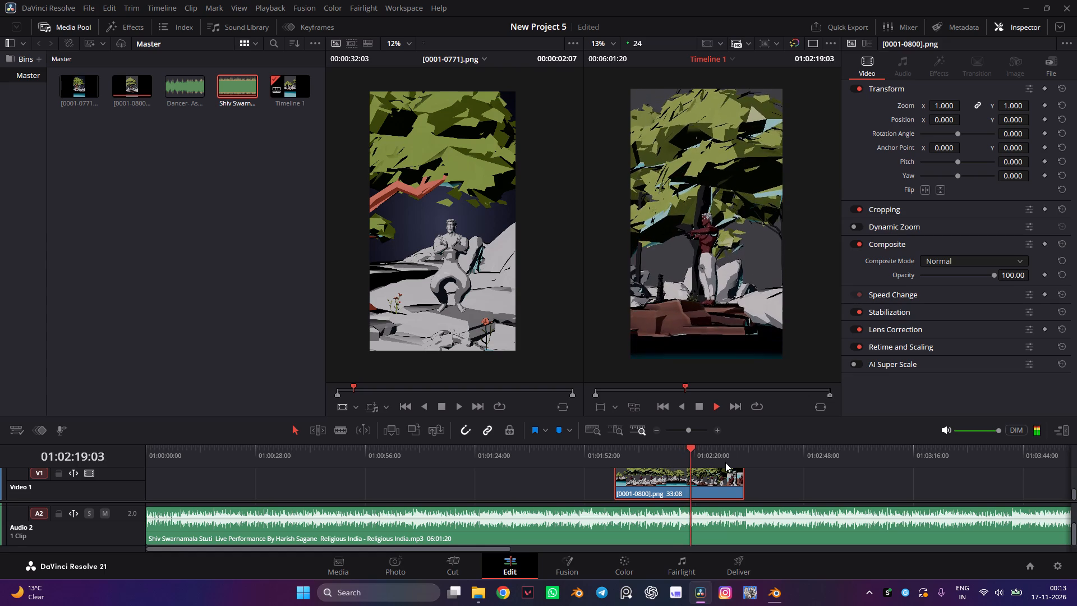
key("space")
Sample the music around 01:03:38.
left_click(997, 460)
key("space")
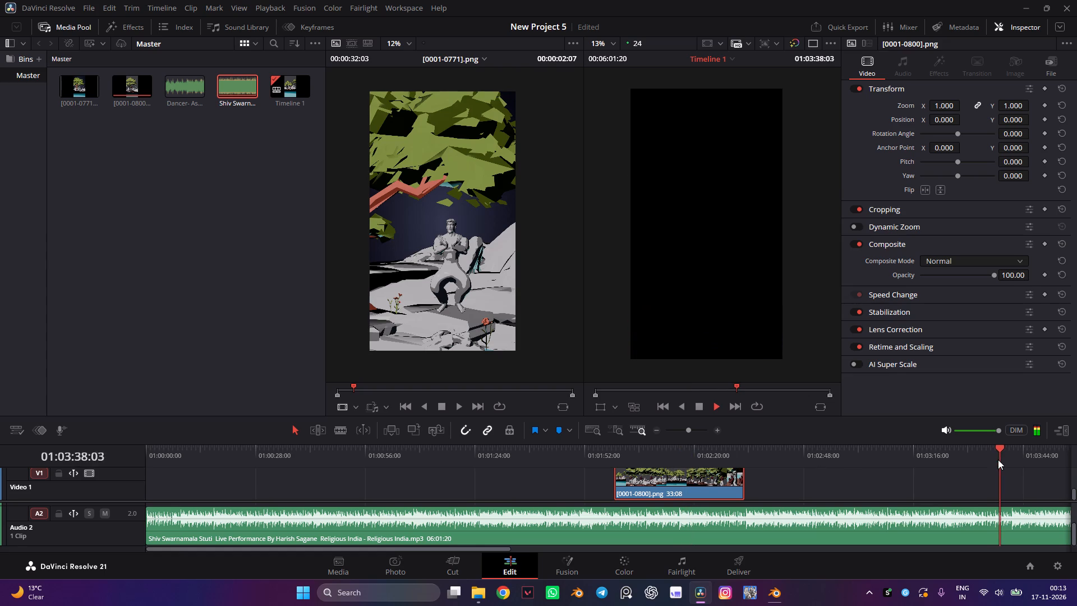
key("space")
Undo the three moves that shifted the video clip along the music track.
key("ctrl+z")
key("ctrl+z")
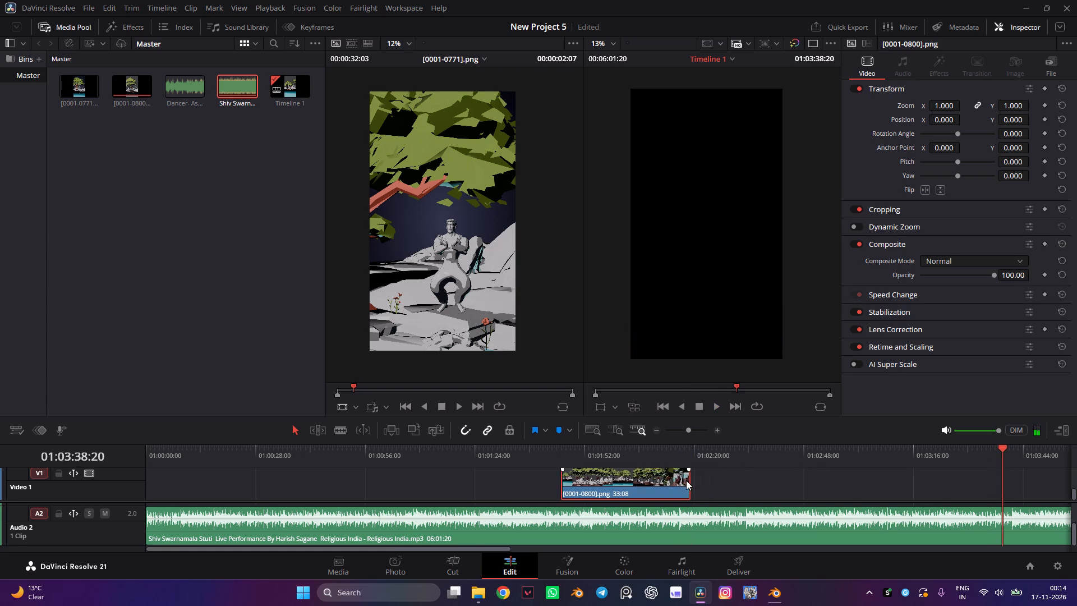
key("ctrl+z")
Play the timeline from the start to near the end of the video clip to review it with the music.
left_click_drag(207, 452, 112, 462)
key("space")
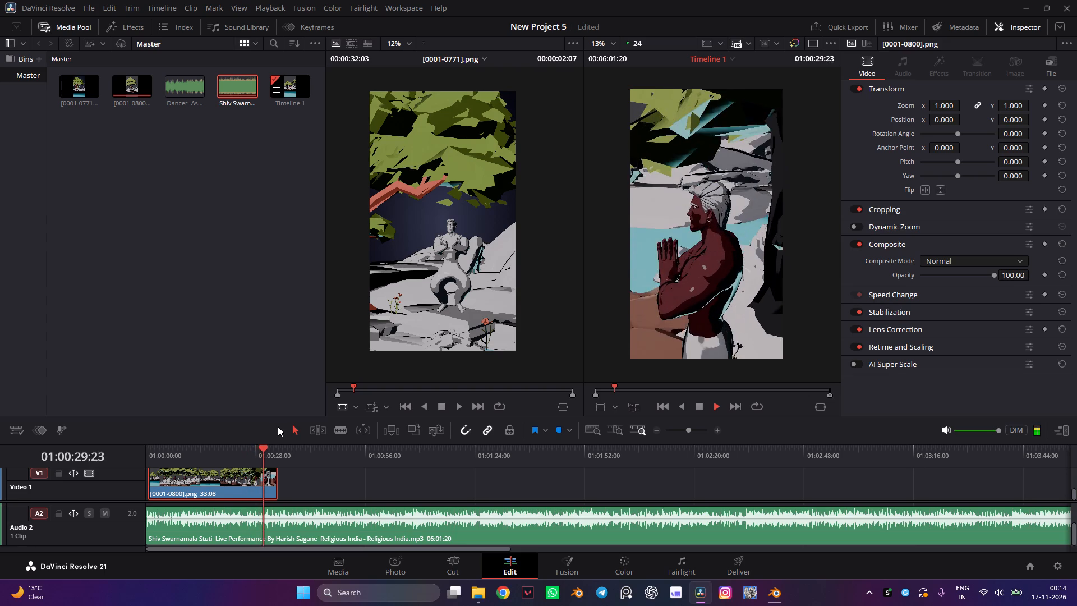
key("space")
Add Zoom and Position keyframes to the video clip at 01:00:29:05.
left_click_drag(271, 451, 270, 451)
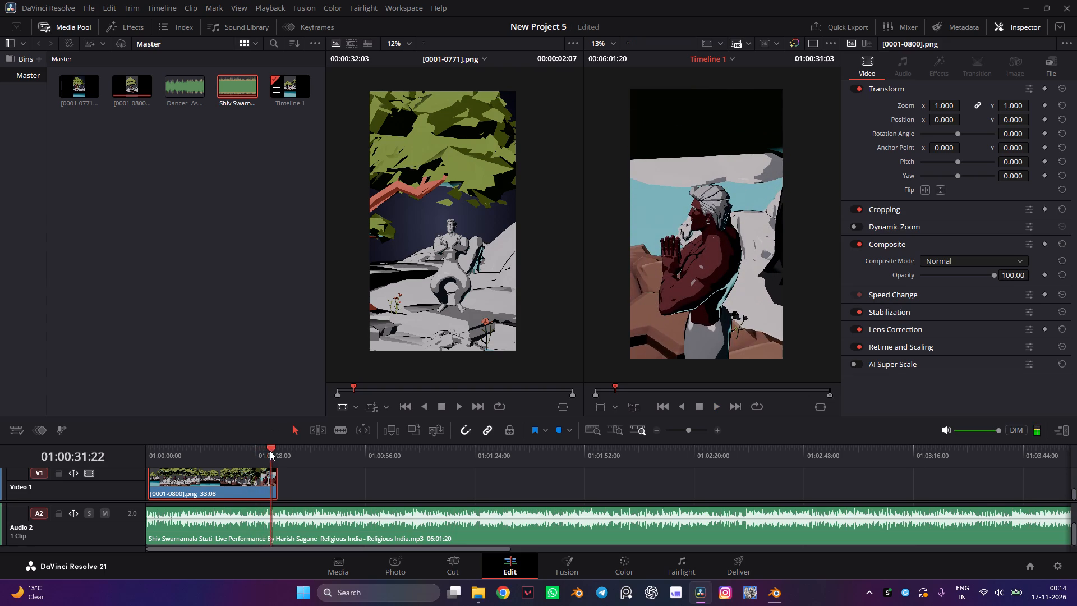
left_click_drag(270, 451, 260, 452)
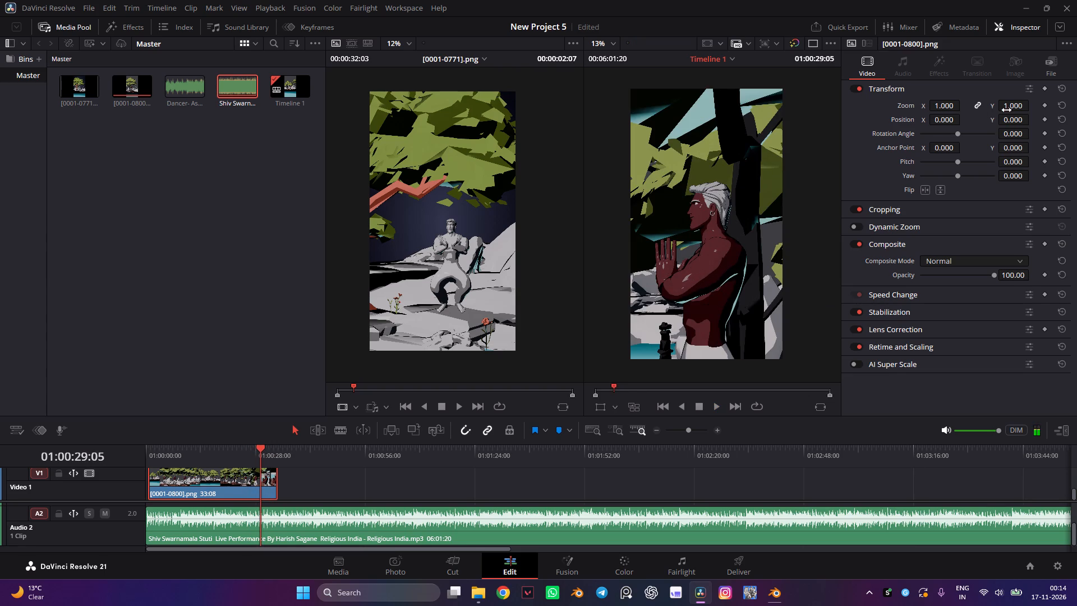
left_click(1043, 100)
left_click(1047, 106)
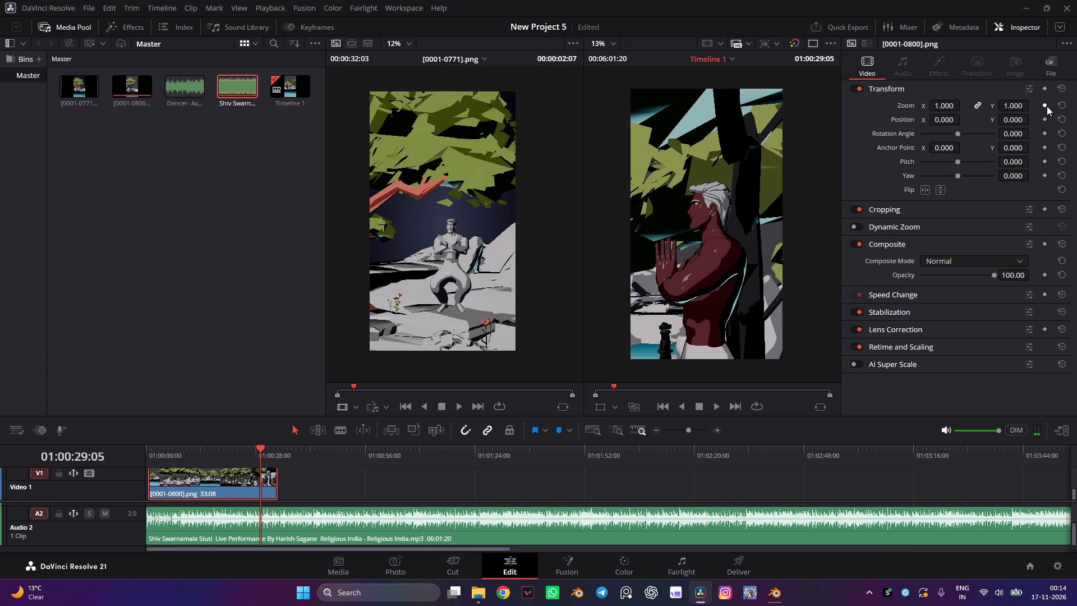
left_click(1044, 119)
Add a second pair of Zoom and Position keyframes to the video clip at 01:00:31:10.
key("space")
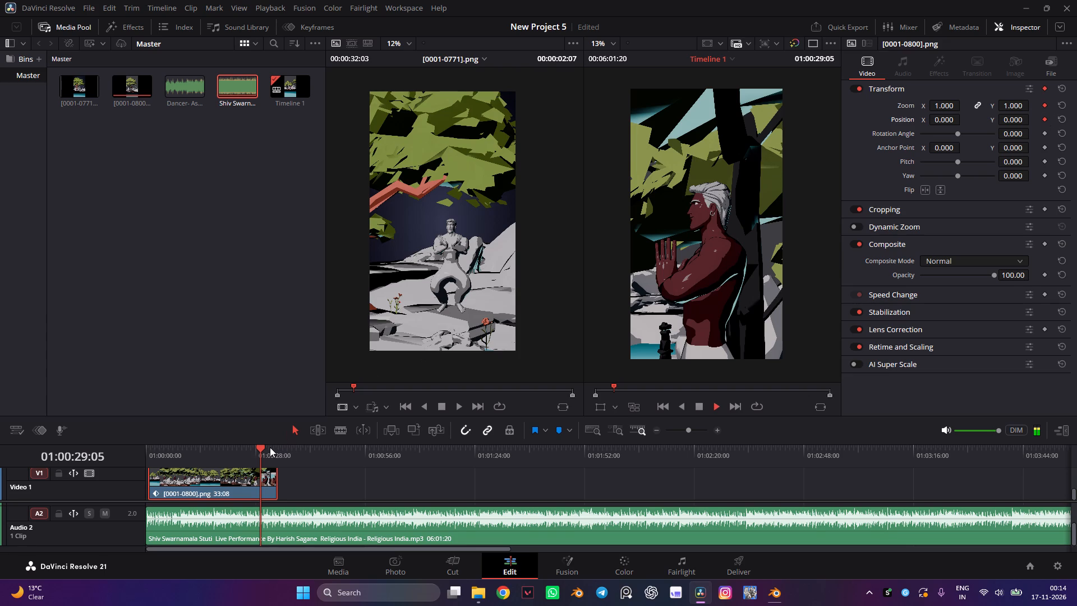
key("space")
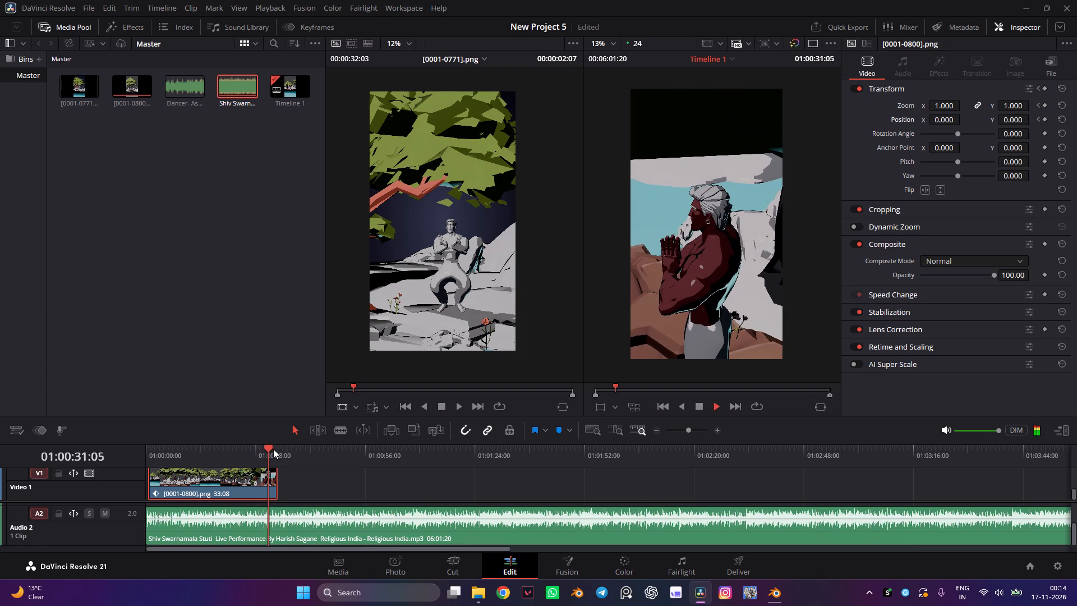
left_click(1043, 107)
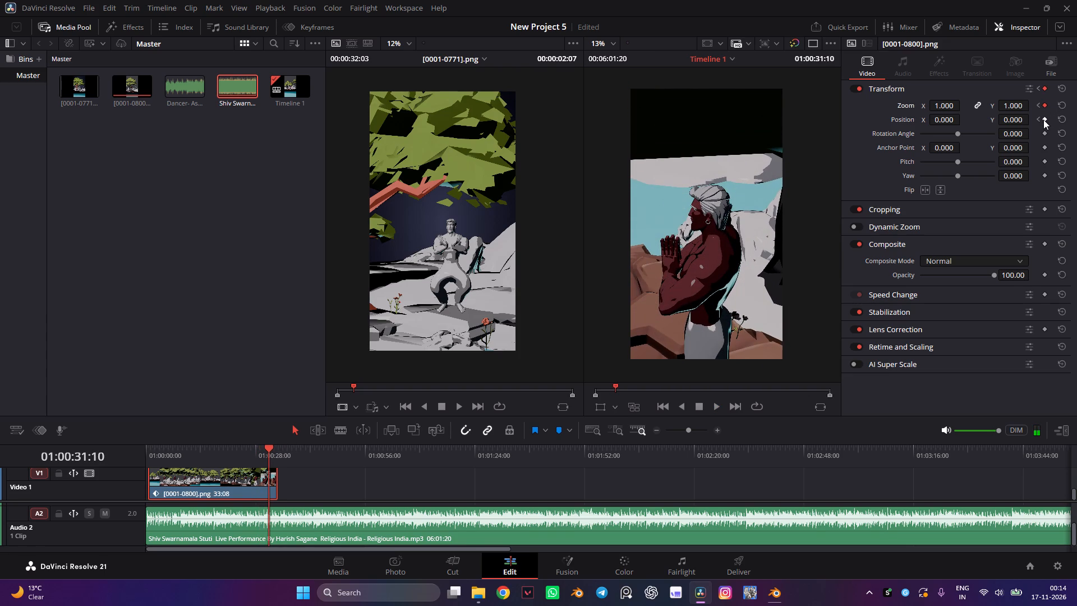
left_click(1044, 120)
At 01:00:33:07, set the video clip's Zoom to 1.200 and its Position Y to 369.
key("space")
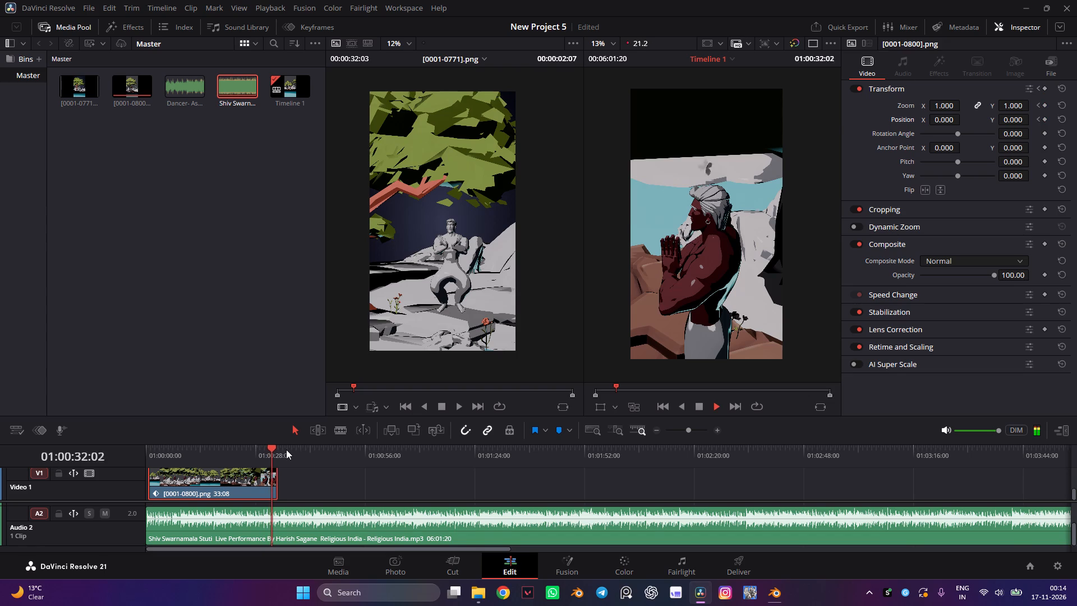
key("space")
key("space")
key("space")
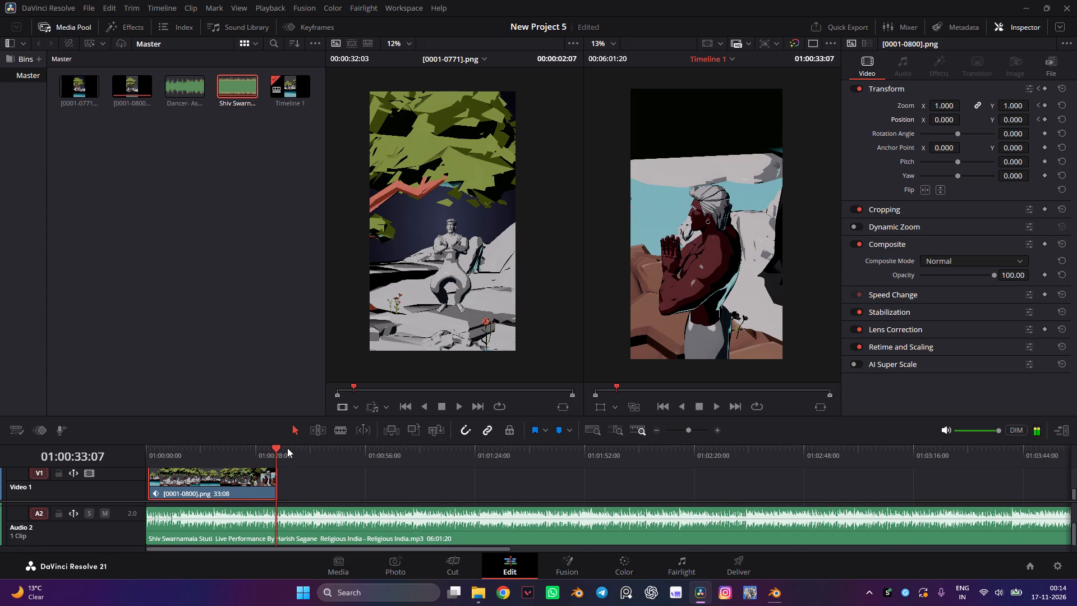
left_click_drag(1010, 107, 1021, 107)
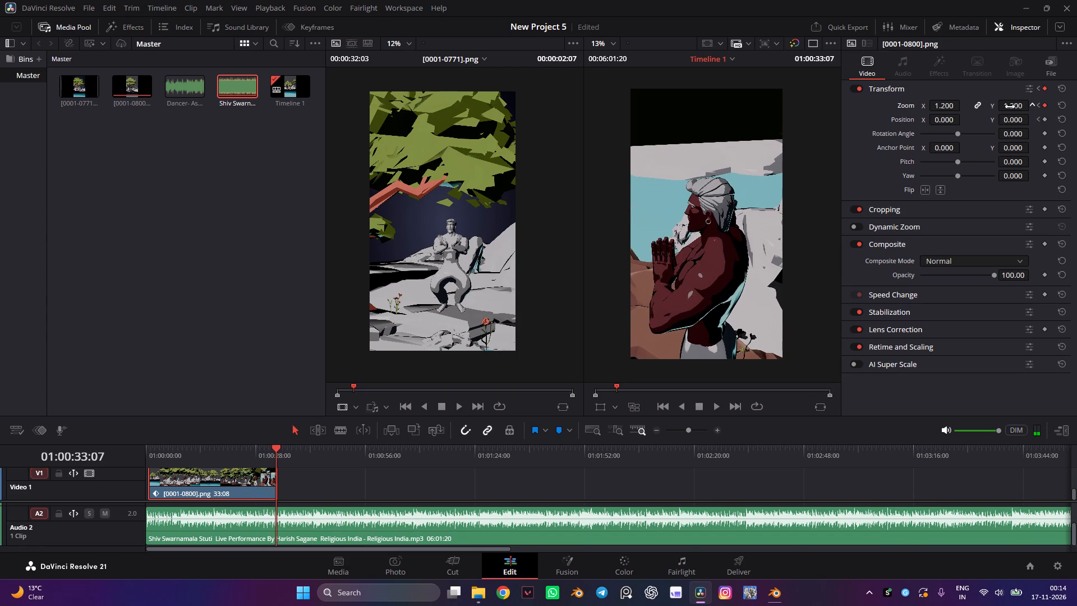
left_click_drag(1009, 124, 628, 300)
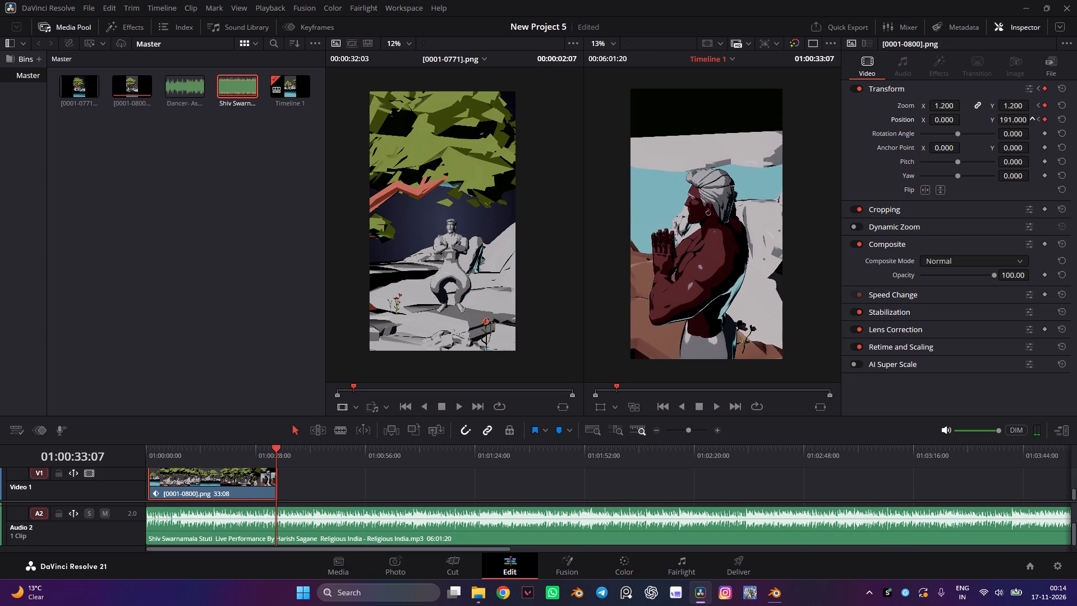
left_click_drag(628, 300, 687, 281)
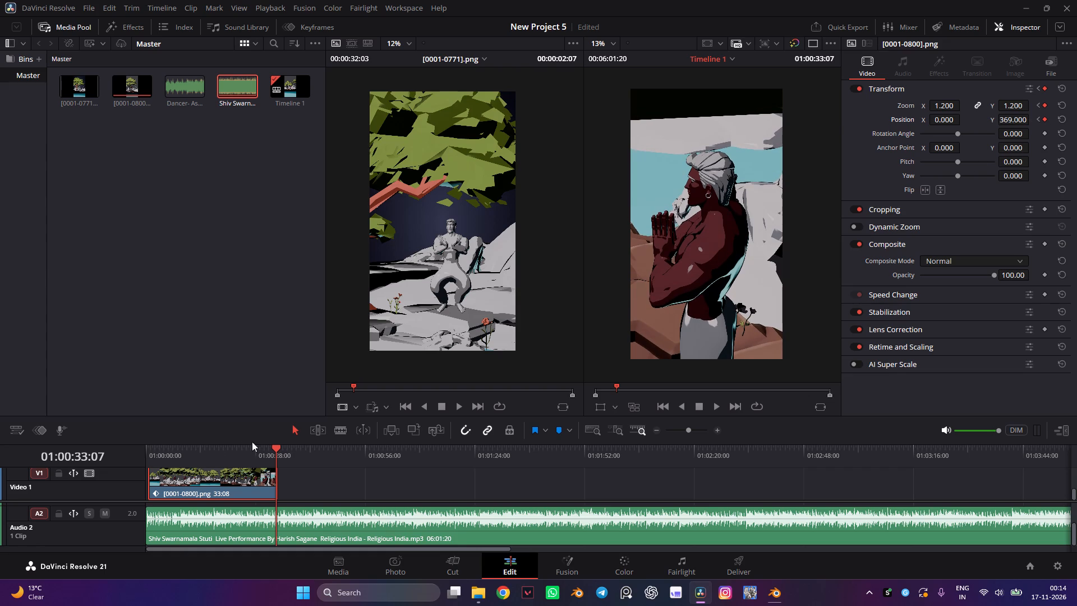
Play back the last seconds of the video clip to review the zoom and position animation with the music.
left_click(260, 451)
key("space")
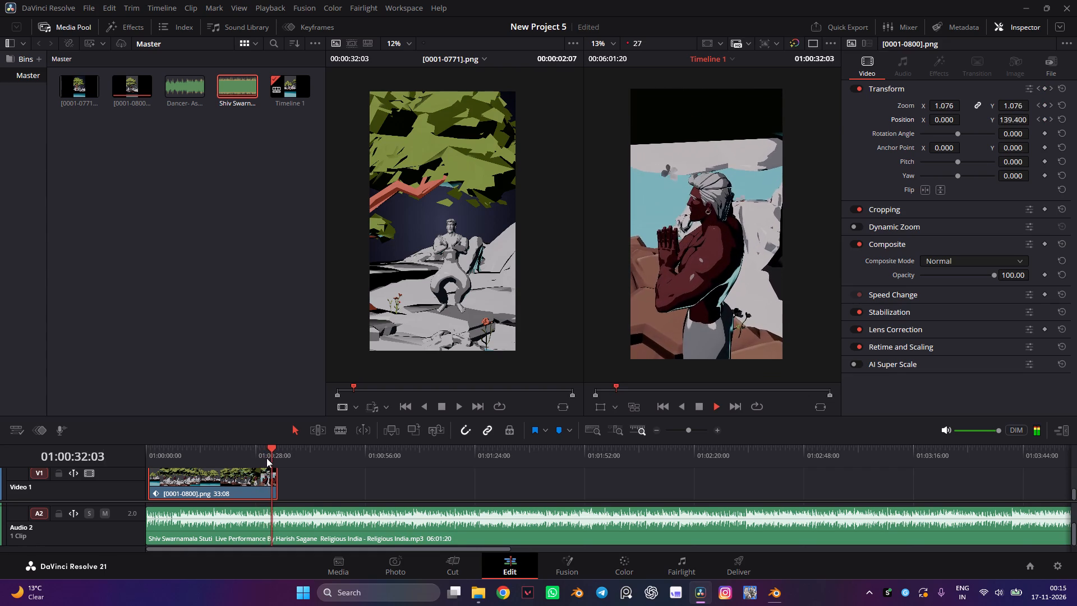
key("space")
left_click_drag(270, 451, 259, 454)
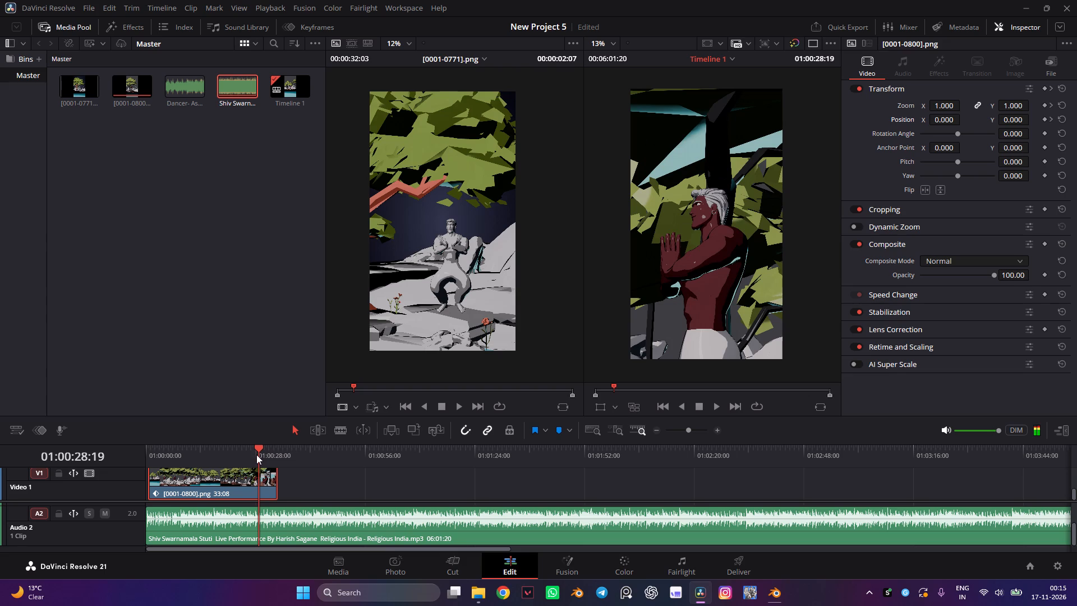
key("space")
key("space")
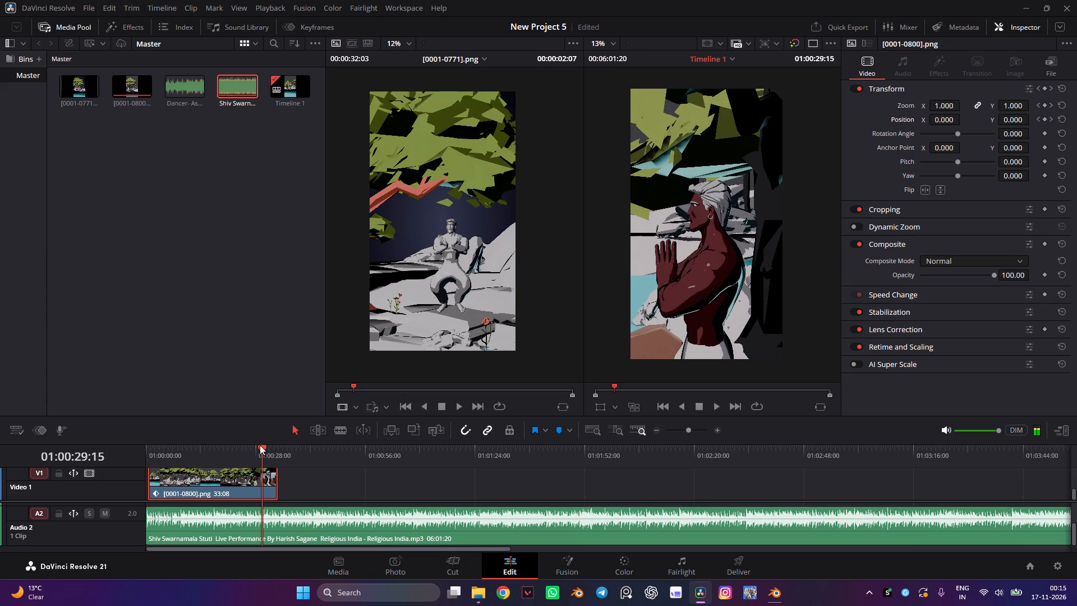
Undo the zoom and position changes at 01:00:33:07 and the Position keyframe at 01:00:31:10.
key("ctrl+z")
key("ctrl+z")
key("ctrl+z")
Replay the section around the first keyframes with the music and return to the Zoom keyframe at 01:00:29:05.
left_click_drag(261, 447, 251, 449)
key("space")
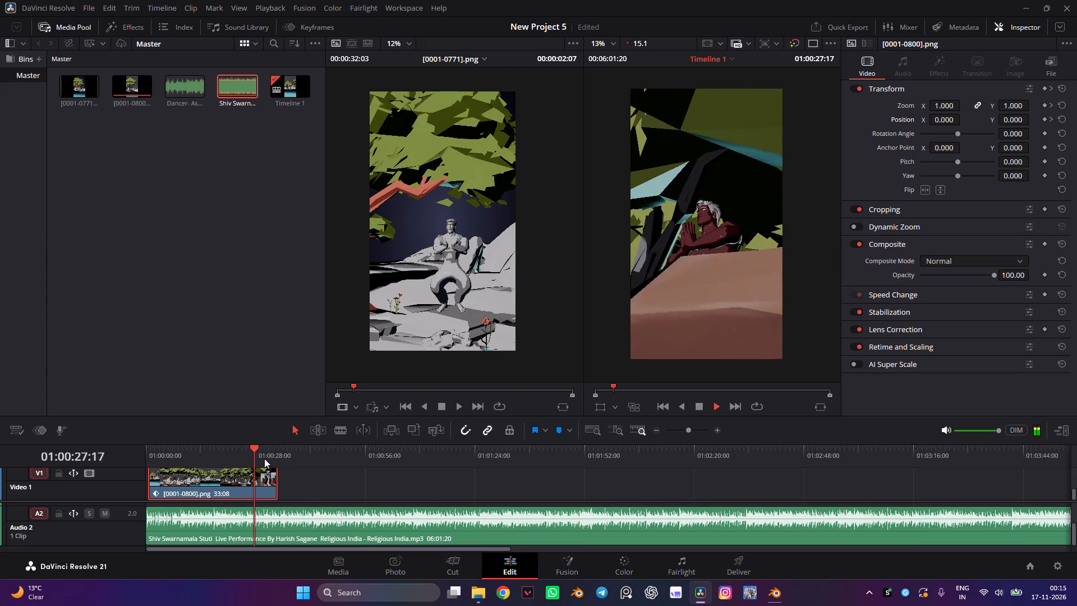
key("space")
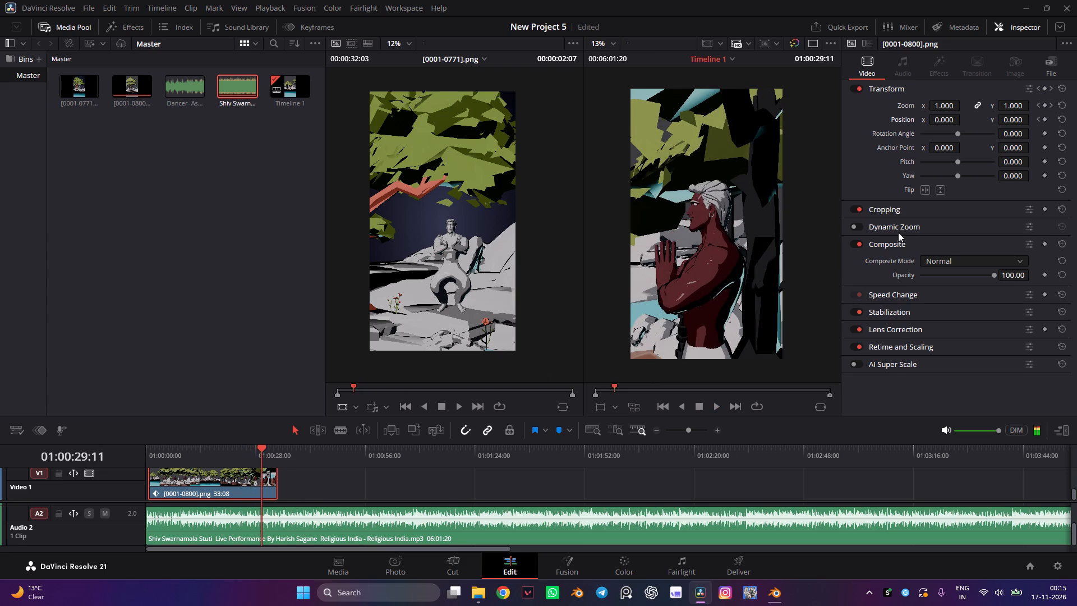
left_click(1041, 106)
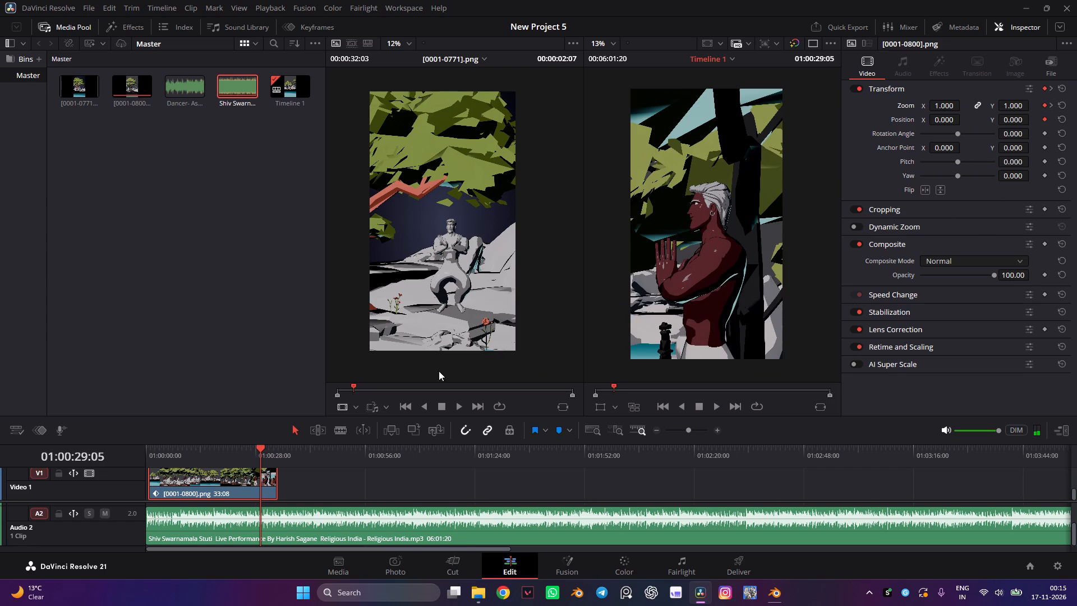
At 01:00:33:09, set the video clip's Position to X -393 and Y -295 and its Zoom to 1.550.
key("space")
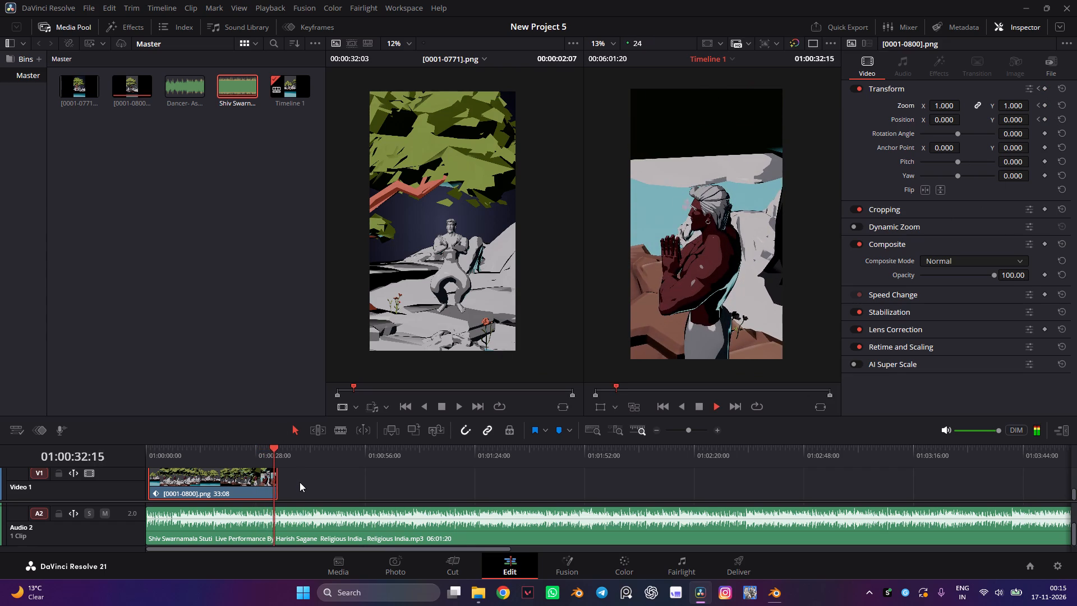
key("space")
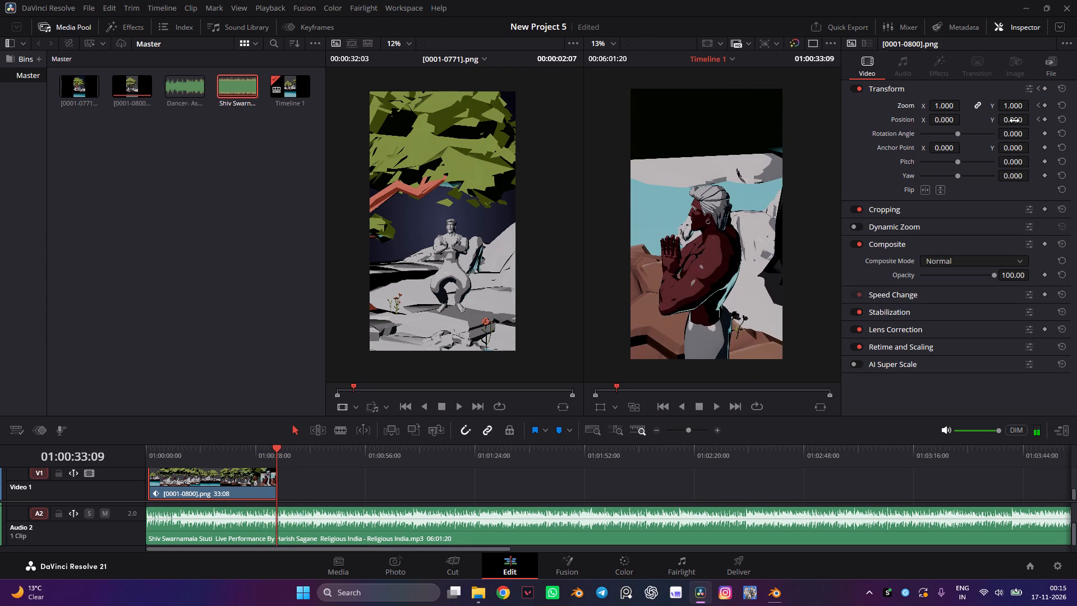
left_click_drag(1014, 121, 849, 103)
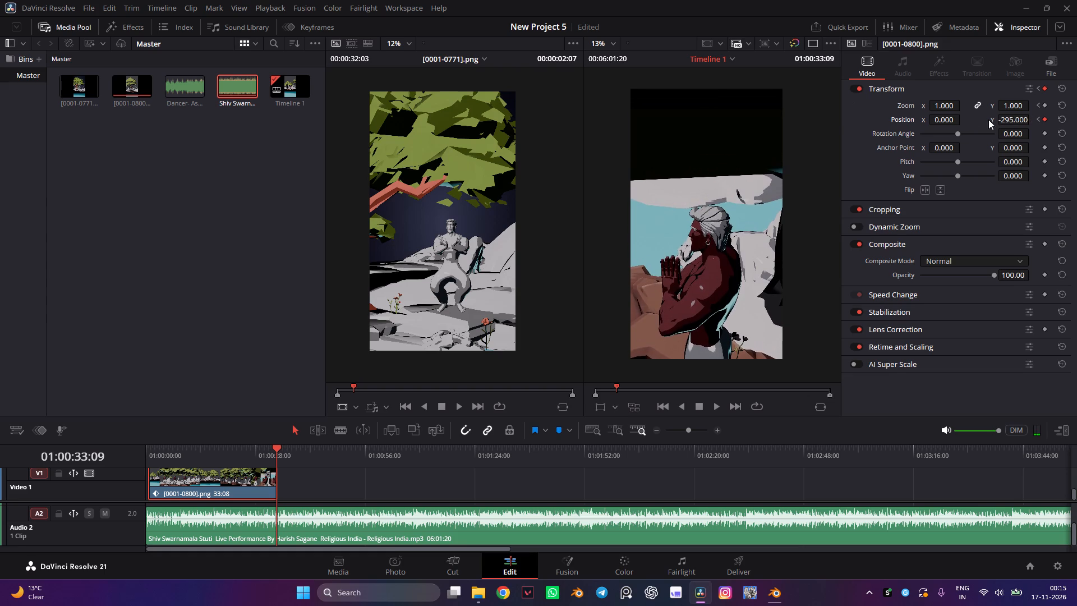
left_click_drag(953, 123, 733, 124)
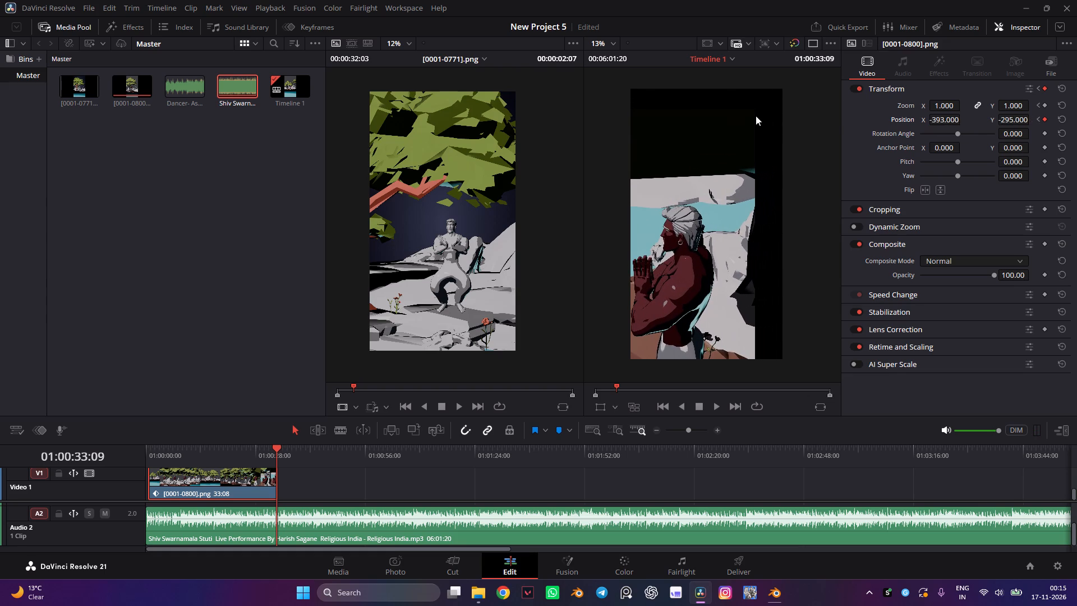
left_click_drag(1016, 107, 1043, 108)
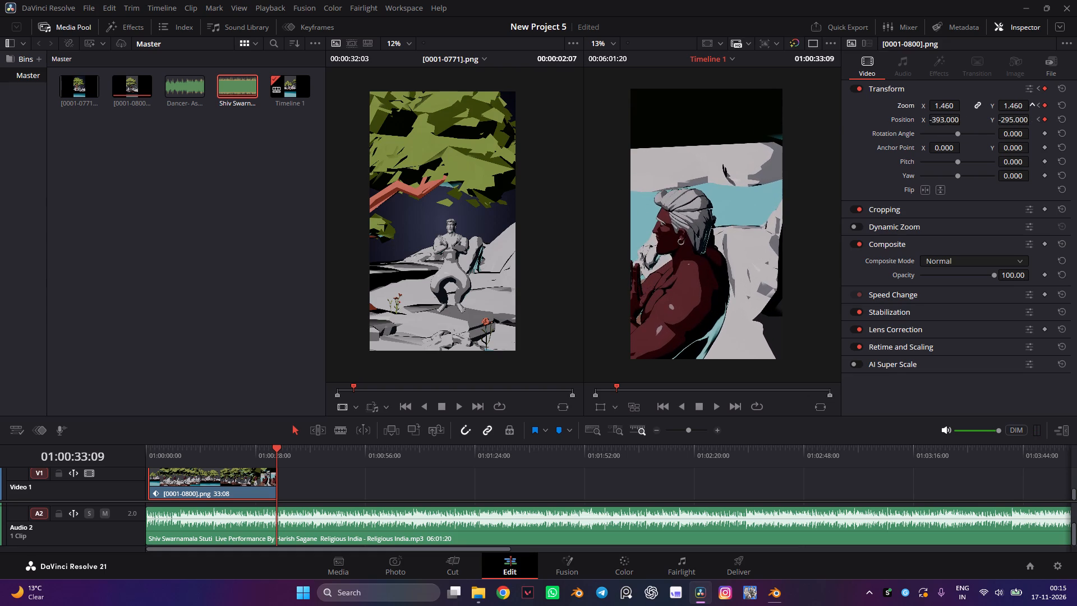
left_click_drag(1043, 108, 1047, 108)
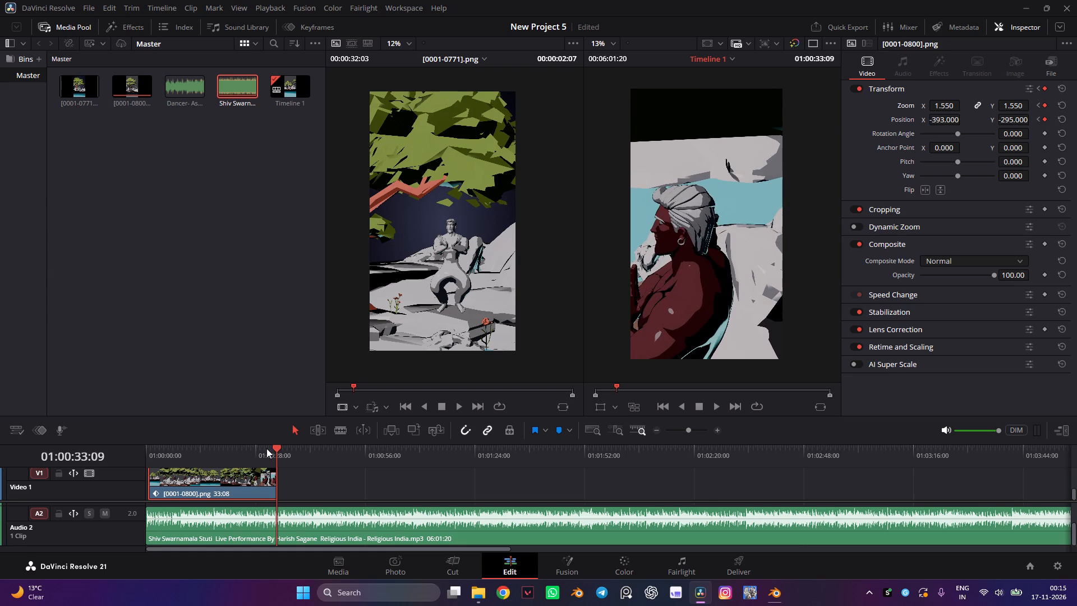
Play the timeline past the end of the video clip to review the off-centre zoom-in.
left_click_drag(263, 447, 255, 449)
key("space")
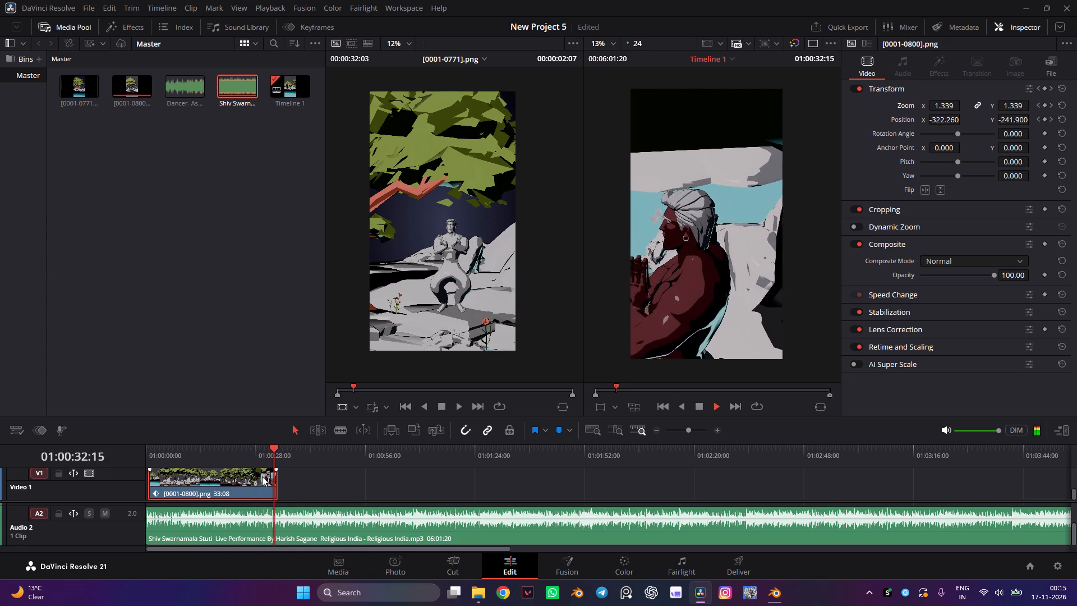
key("space")
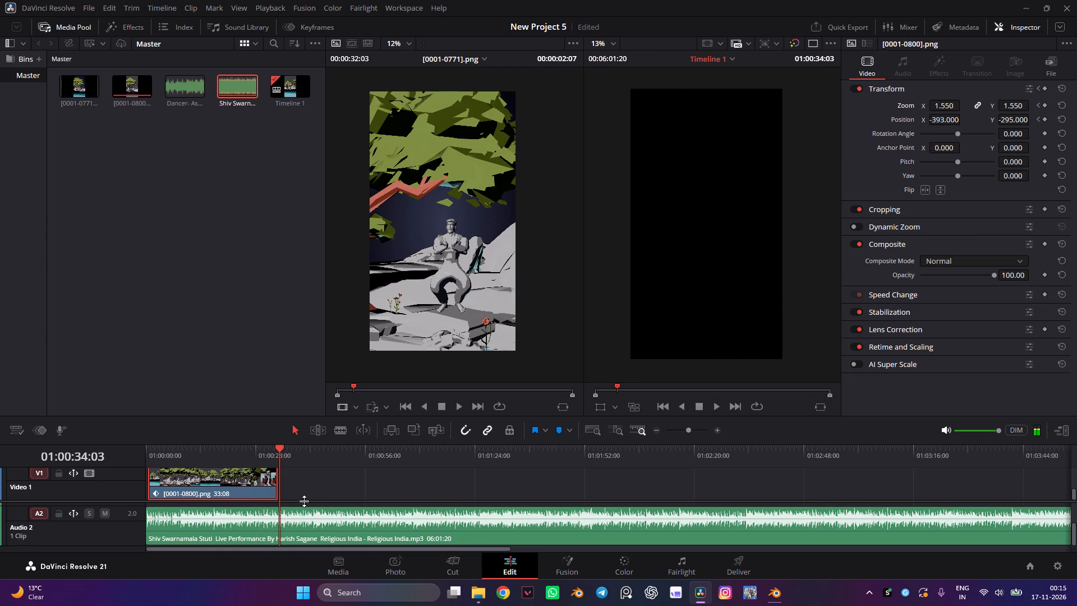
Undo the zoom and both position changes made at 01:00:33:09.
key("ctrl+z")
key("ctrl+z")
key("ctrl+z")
Replay the final part of the video clip with the music from before the first keyframes.
left_click_drag(270, 450, 258, 454)
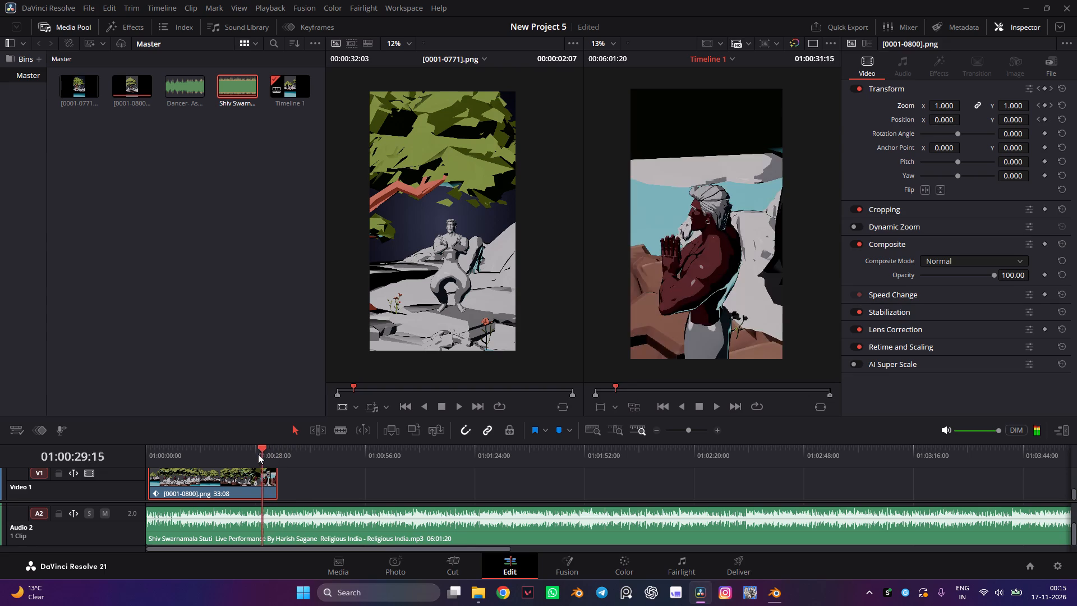
left_click_drag(258, 454, 254, 458)
key("space")
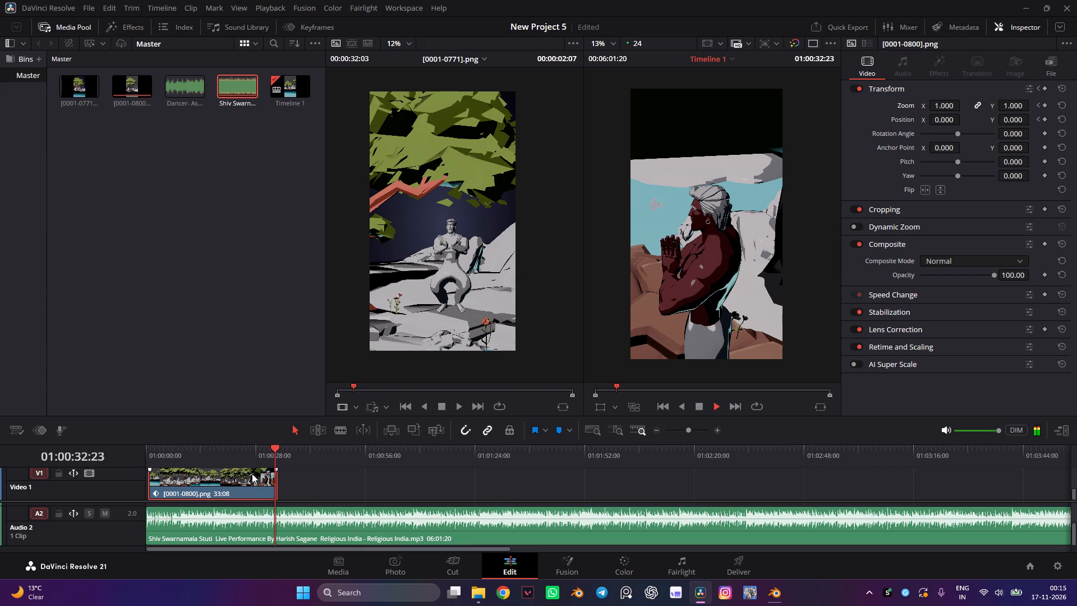
Split the music clip at 01:00:33:21, where the video clip ends, and delete the part after the cut.
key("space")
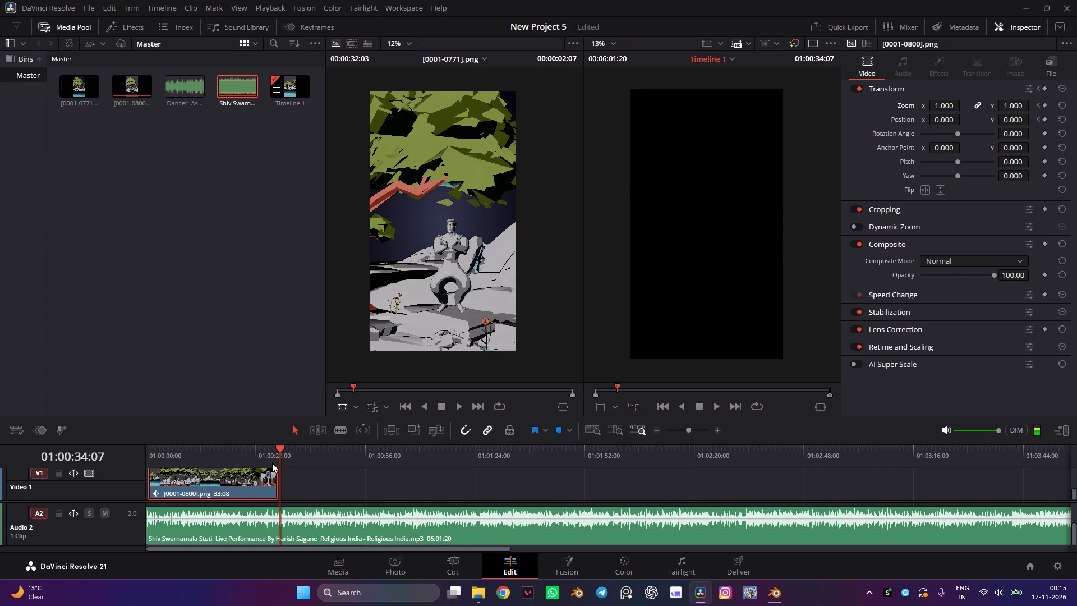
left_click_drag(275, 452, 278, 457)
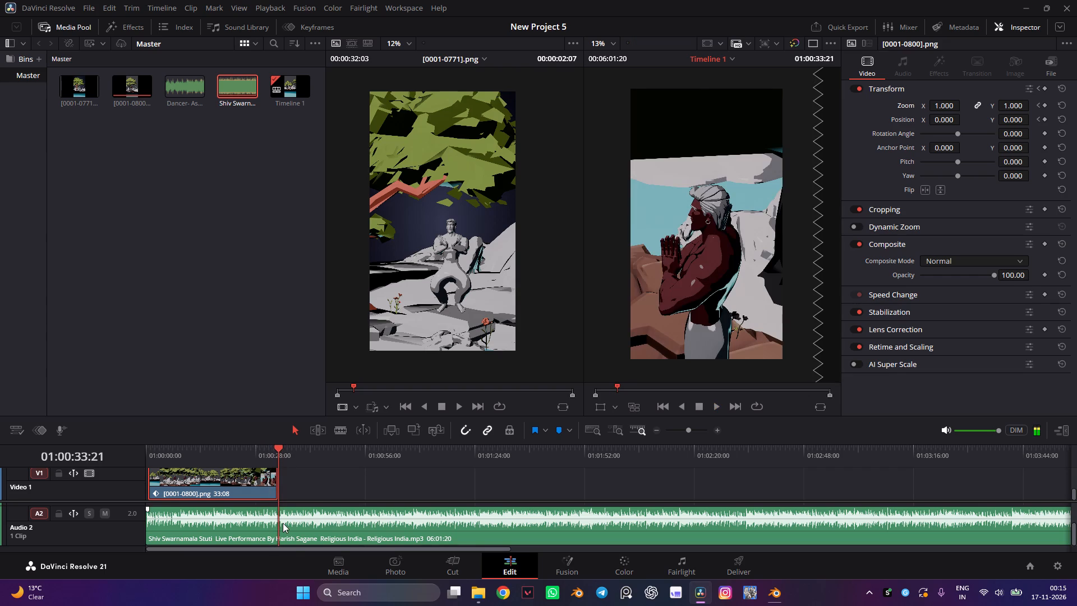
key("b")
left_click(280, 522)
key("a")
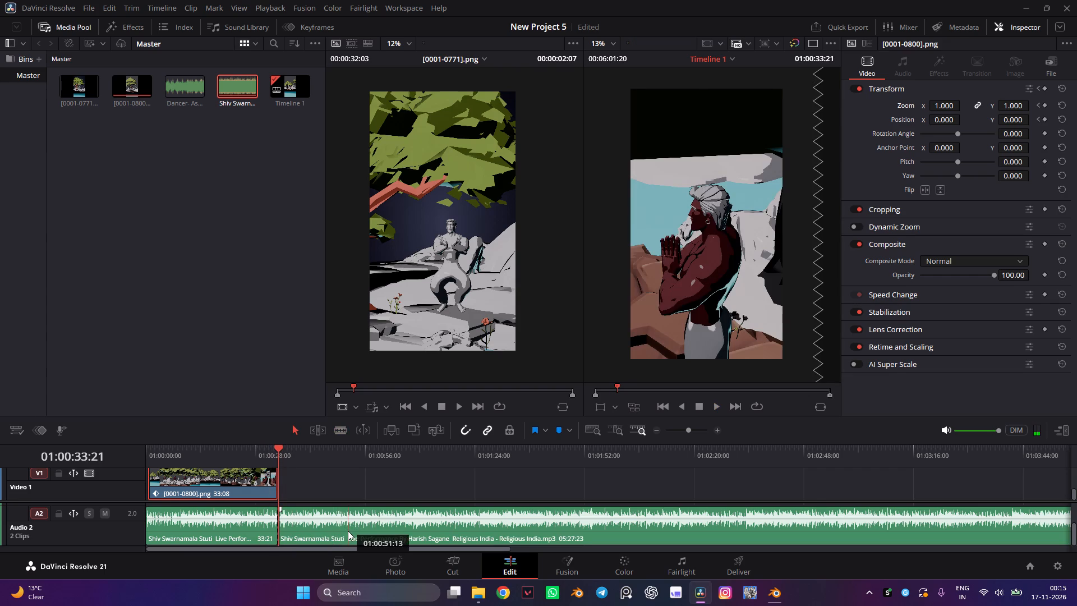
left_click(348, 531)
key("Delete")
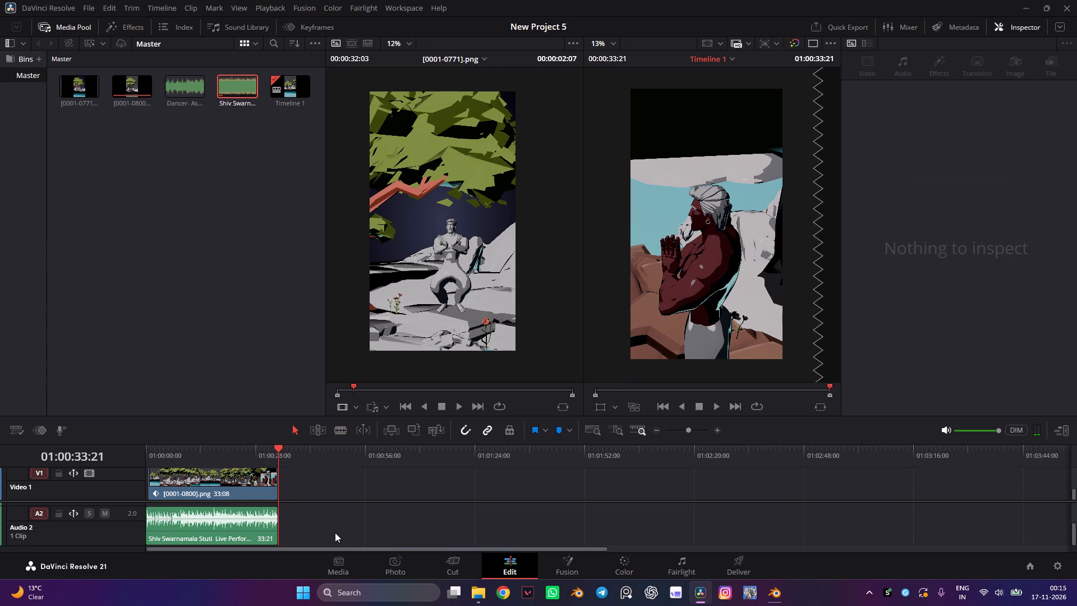
Return the playhead to the timeline start at 01:00:00:00 and save the project.
left_click_drag(252, 450, 81, 462)
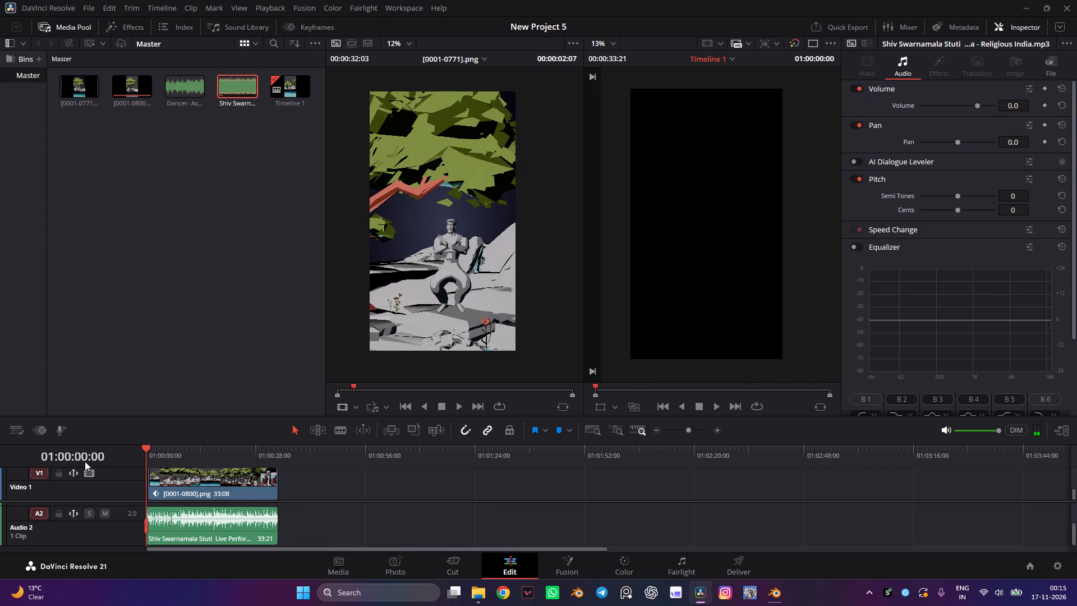
key("ctrl+s")
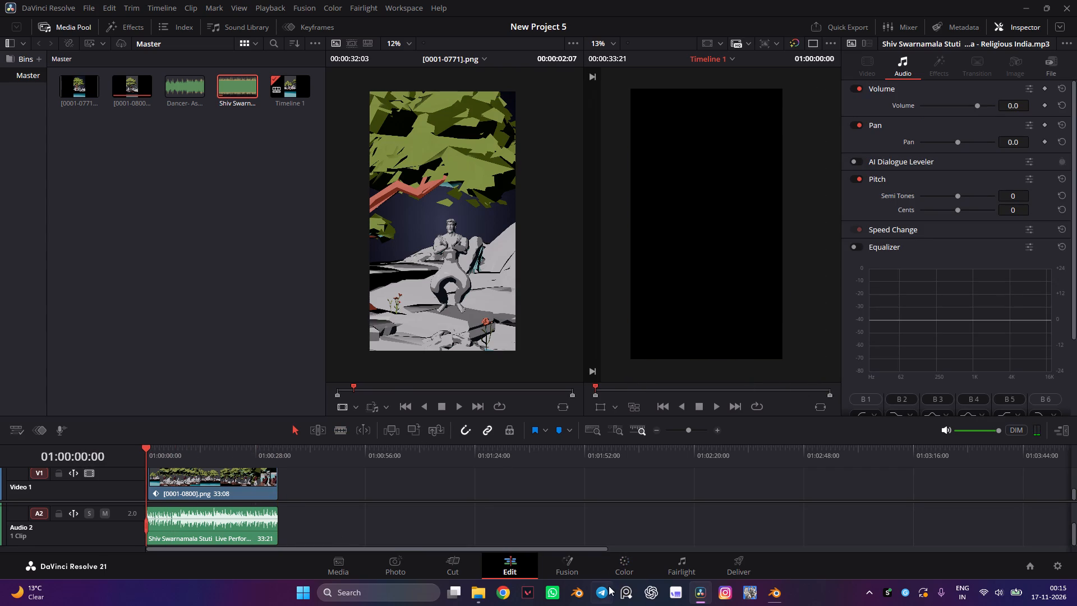
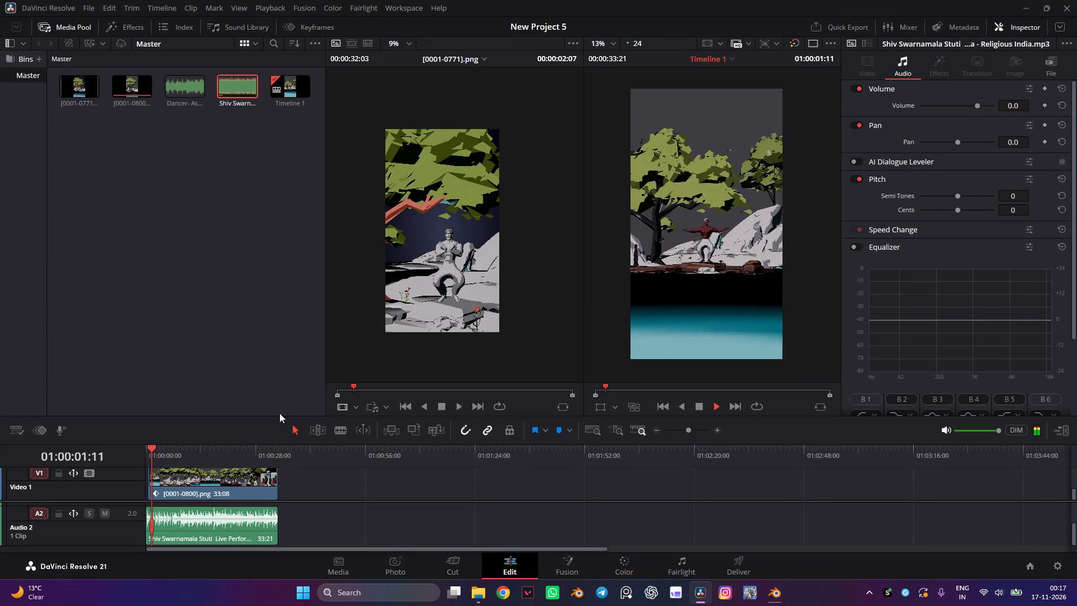
left_click_drag(159, 448, 144, 453)
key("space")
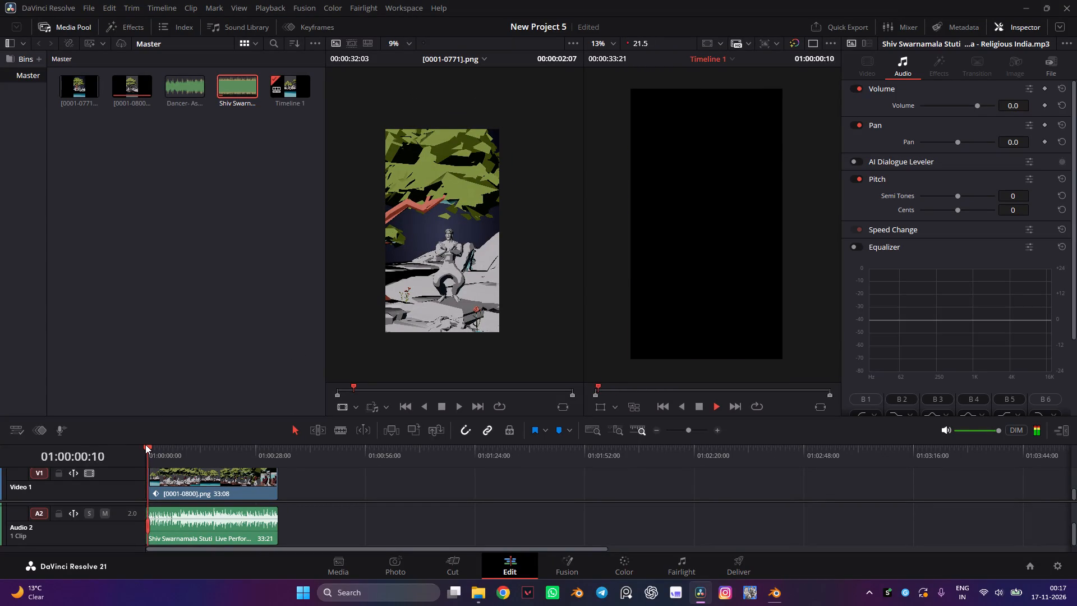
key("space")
Select the [0001-0800].png video clip near its start on Video 1 and open the effects library at the video transitions.
scroll(158, 484, "up", 6, "alt")
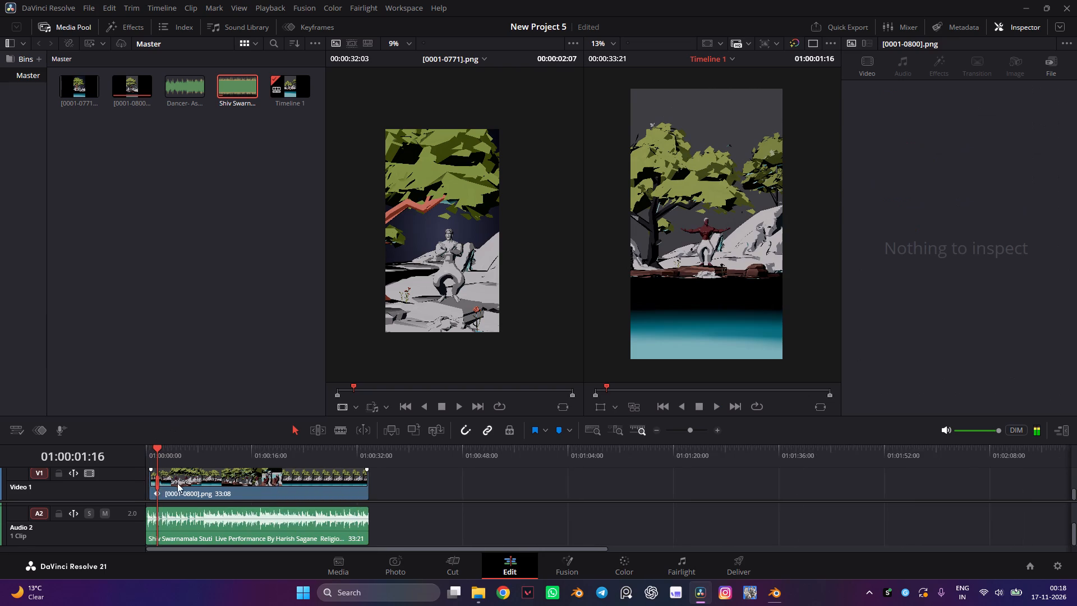
scroll(177, 483, "up", 8, "alt")
left_click(212, 488)
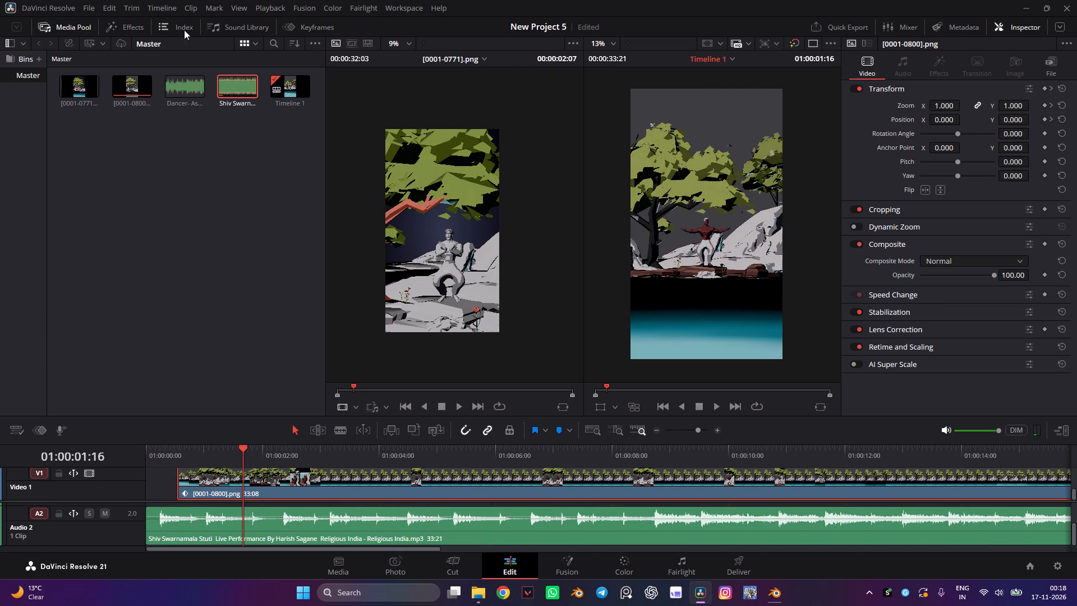
left_click(139, 31)
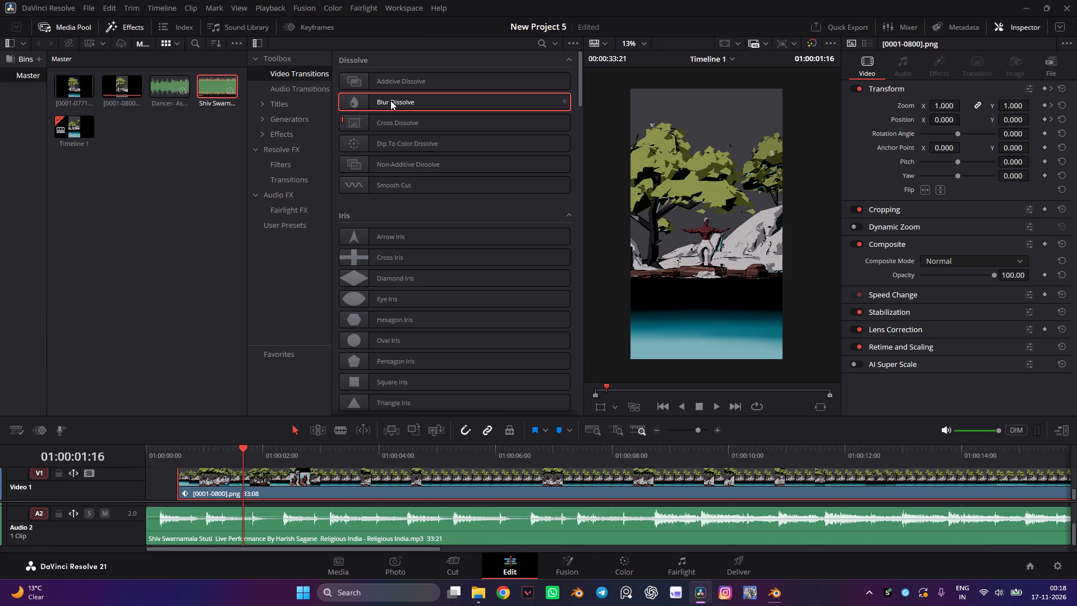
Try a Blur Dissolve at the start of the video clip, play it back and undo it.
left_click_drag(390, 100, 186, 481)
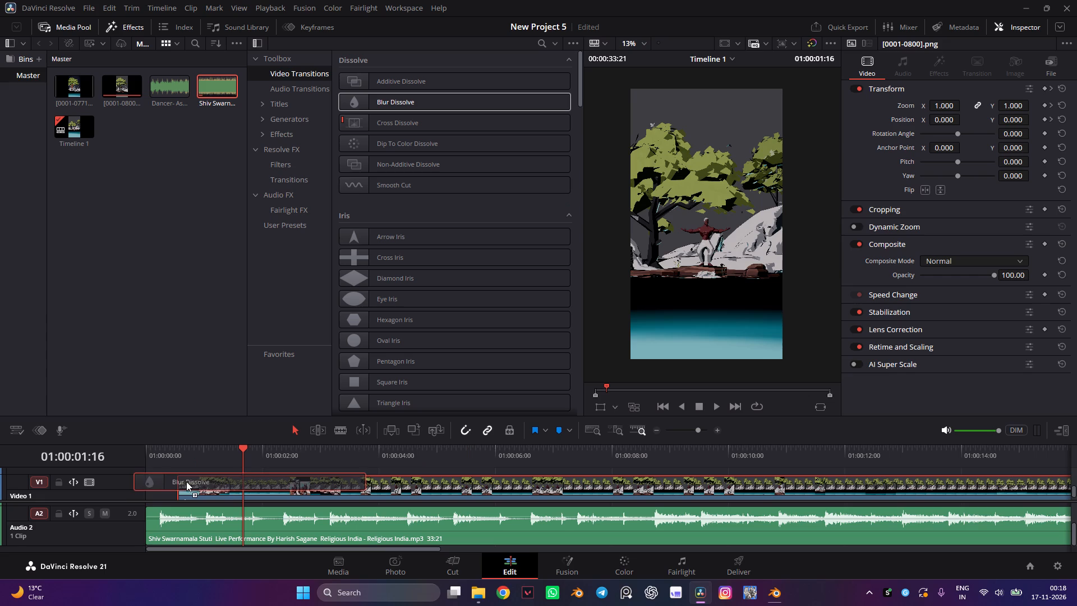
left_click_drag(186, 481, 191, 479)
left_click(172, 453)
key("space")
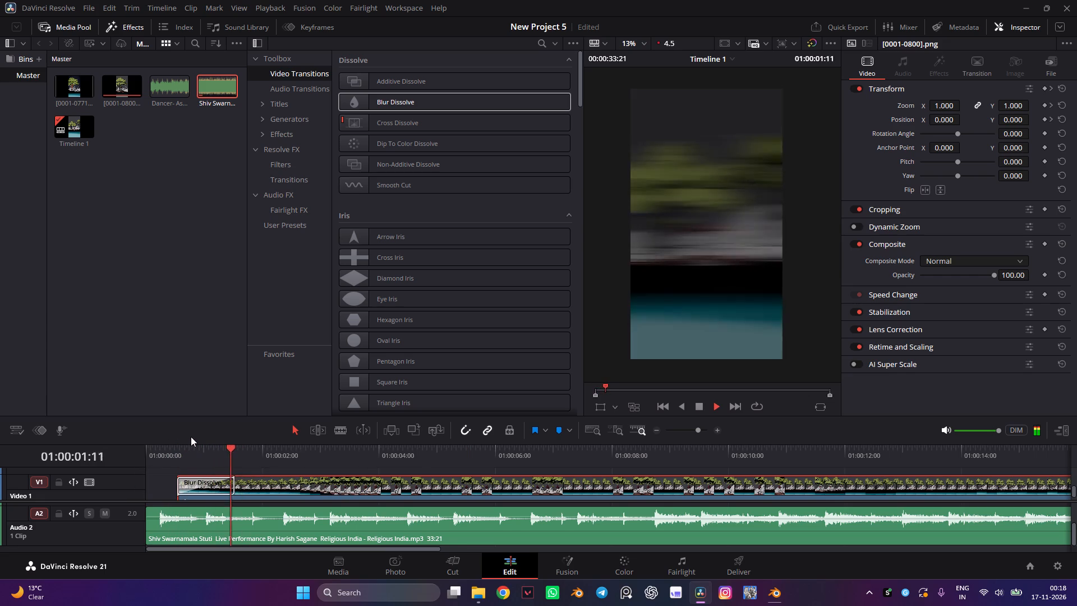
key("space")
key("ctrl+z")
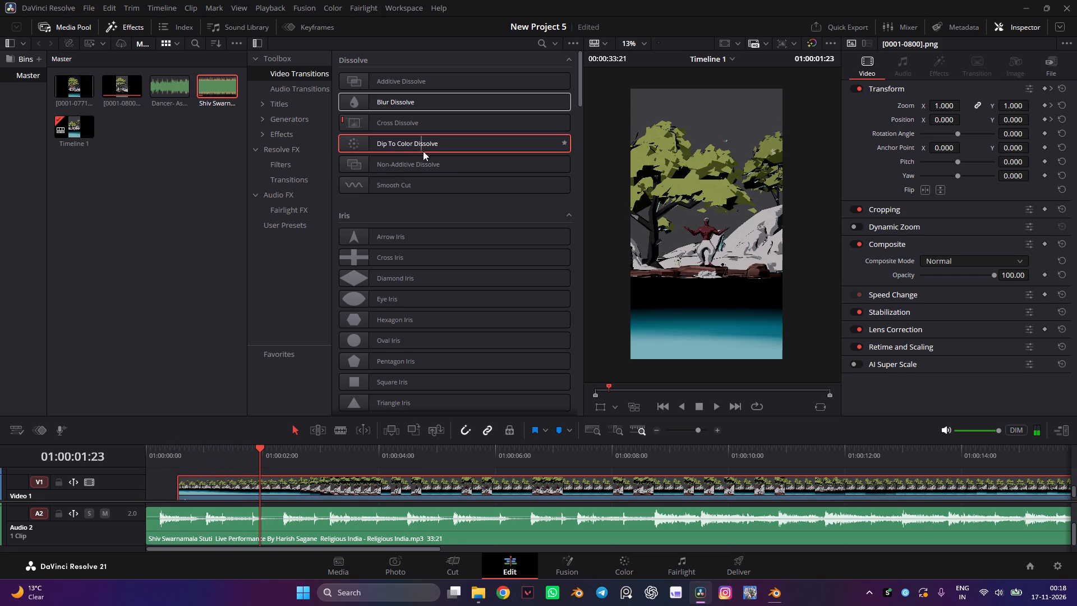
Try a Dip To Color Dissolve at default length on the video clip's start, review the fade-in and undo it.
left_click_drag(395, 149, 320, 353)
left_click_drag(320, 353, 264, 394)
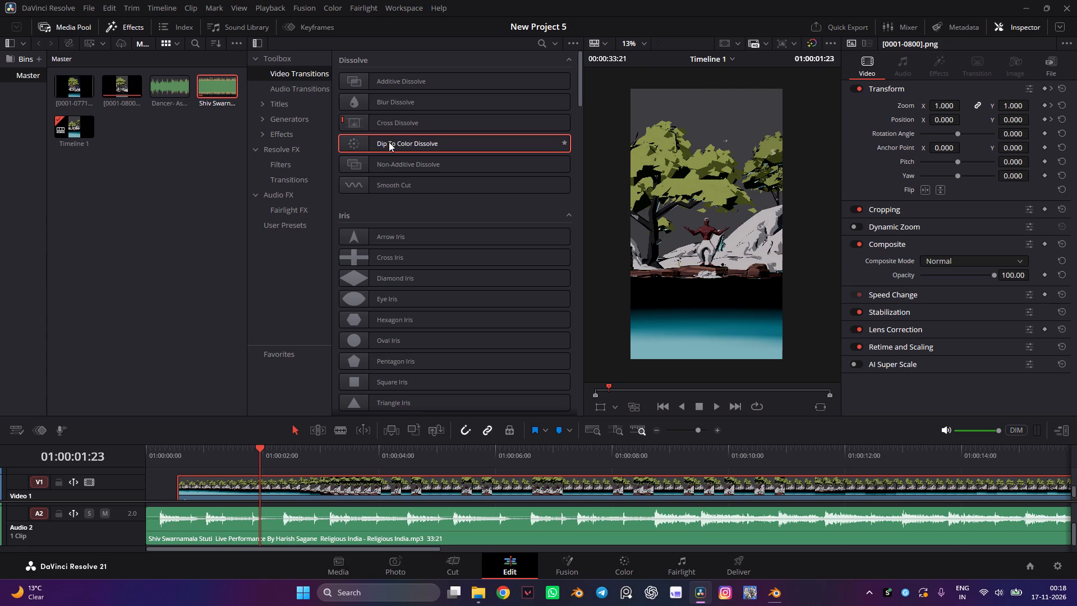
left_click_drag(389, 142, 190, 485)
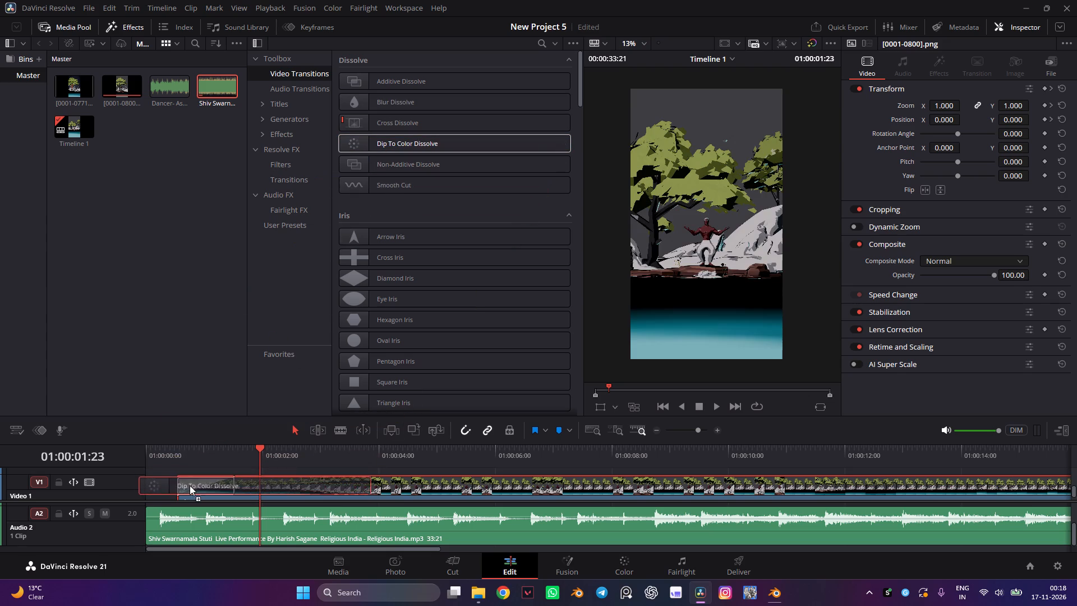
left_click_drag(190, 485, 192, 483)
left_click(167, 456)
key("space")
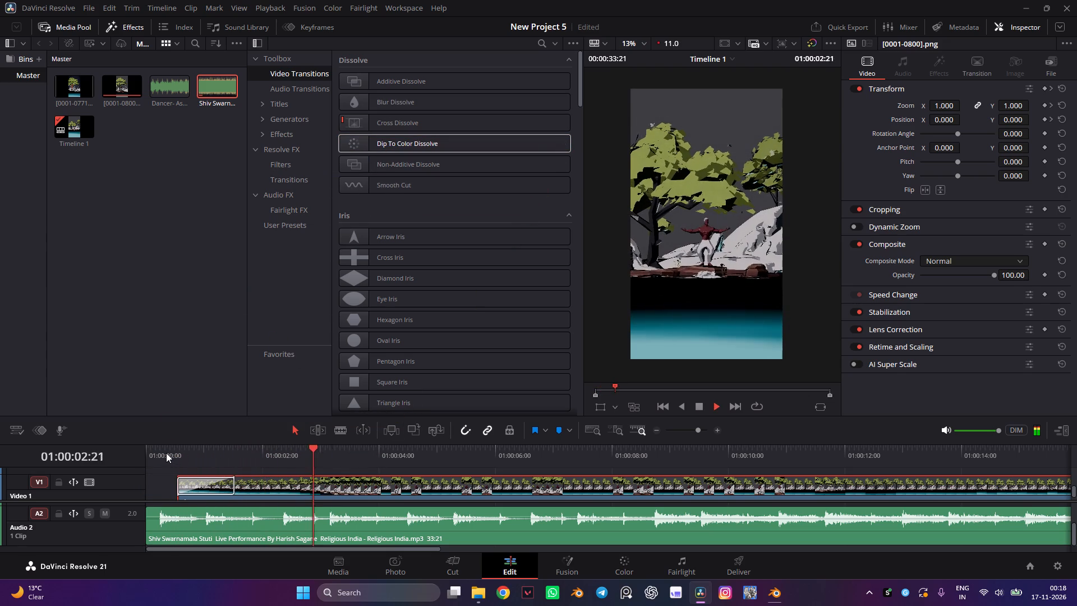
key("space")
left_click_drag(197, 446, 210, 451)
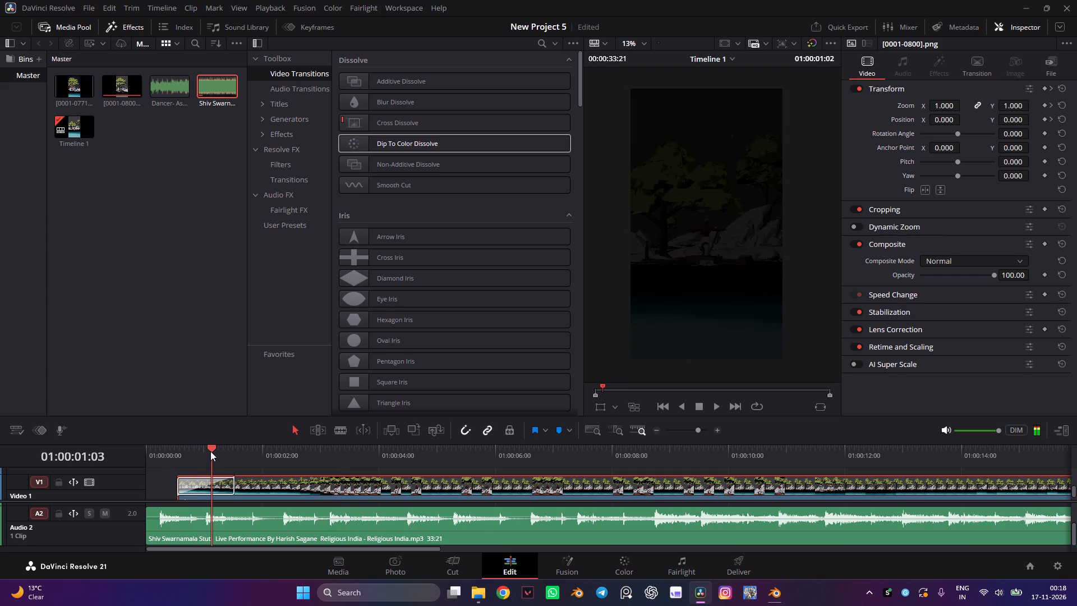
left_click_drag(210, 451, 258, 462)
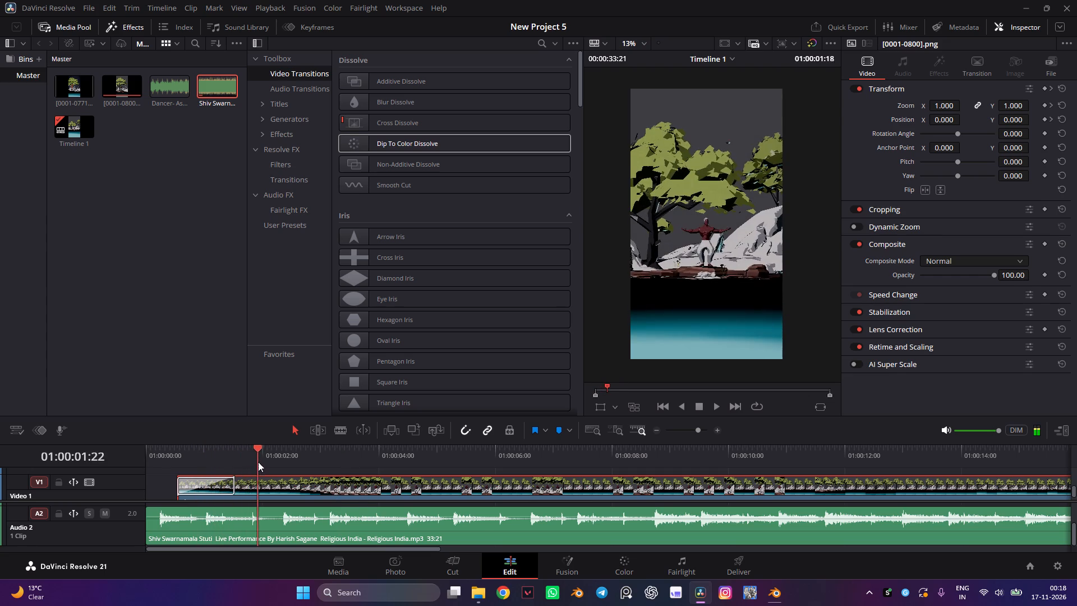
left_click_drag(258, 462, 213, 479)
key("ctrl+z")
Apply a Dip To Color Dissolve to the start of the video clip and shorten it to 6 frames.
left_click(171, 452)
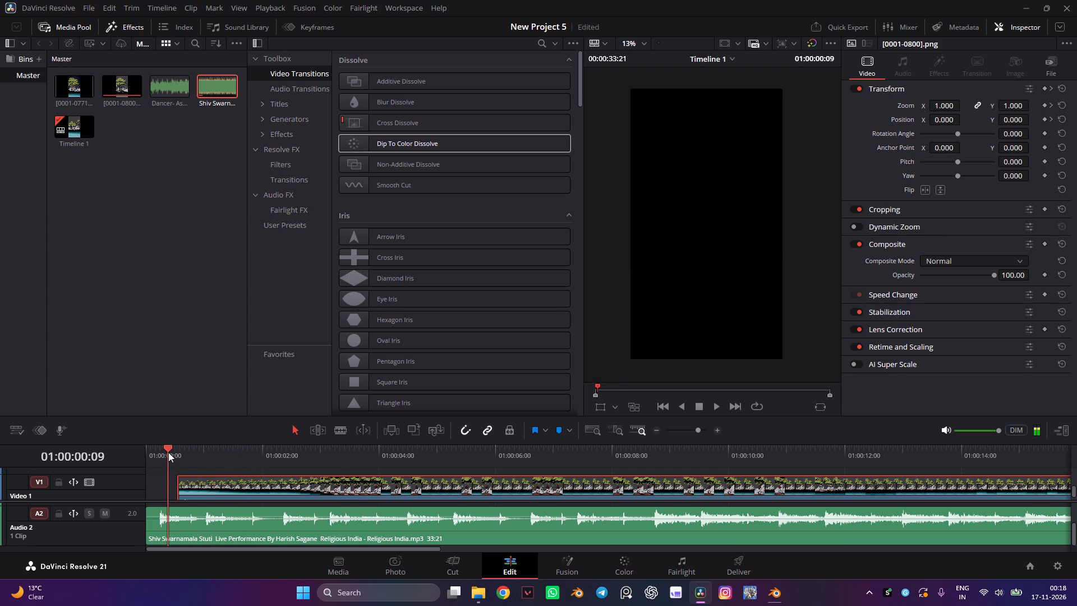
left_click_drag(395, 148, 187, 484)
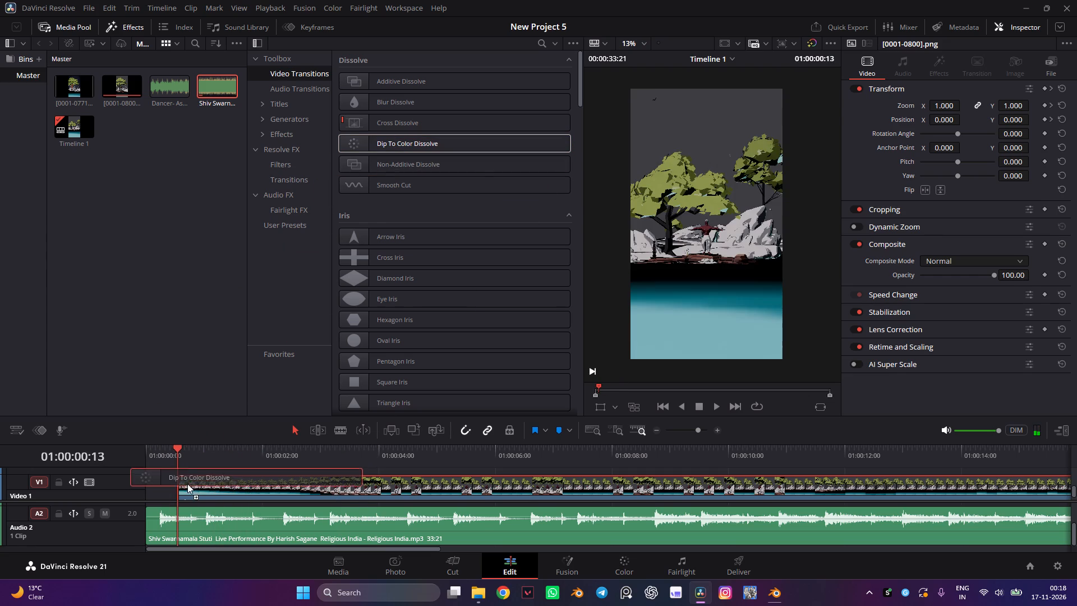
left_click_drag(187, 484, 191, 486)
left_click_drag(233, 486, 232, 486)
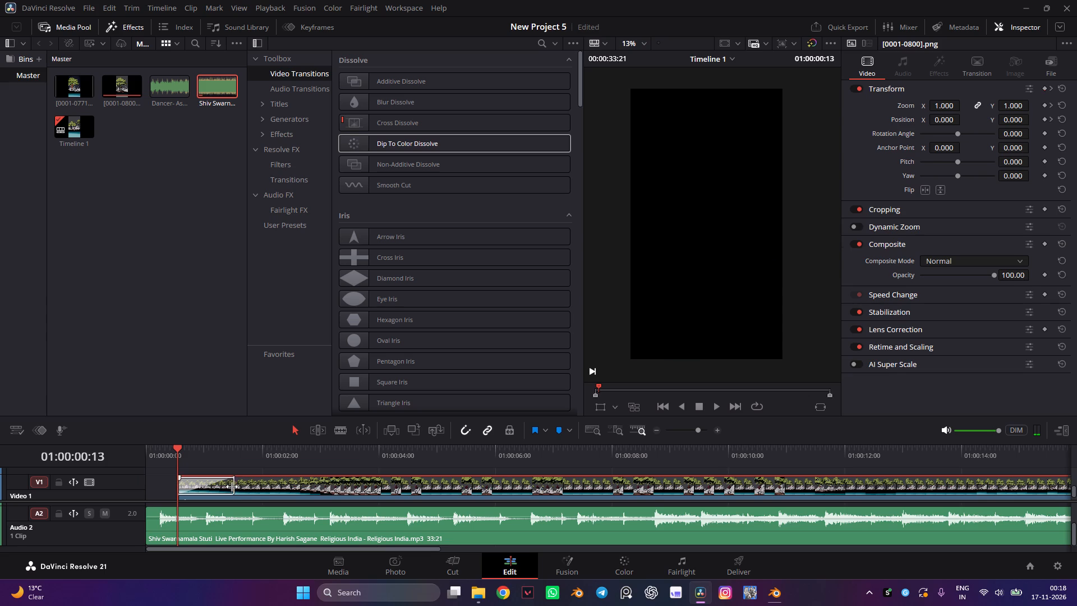
left_click_drag(232, 486, 190, 497)
Play the opening seconds of the timeline to review the shortened fade-in with the music.
key("space")
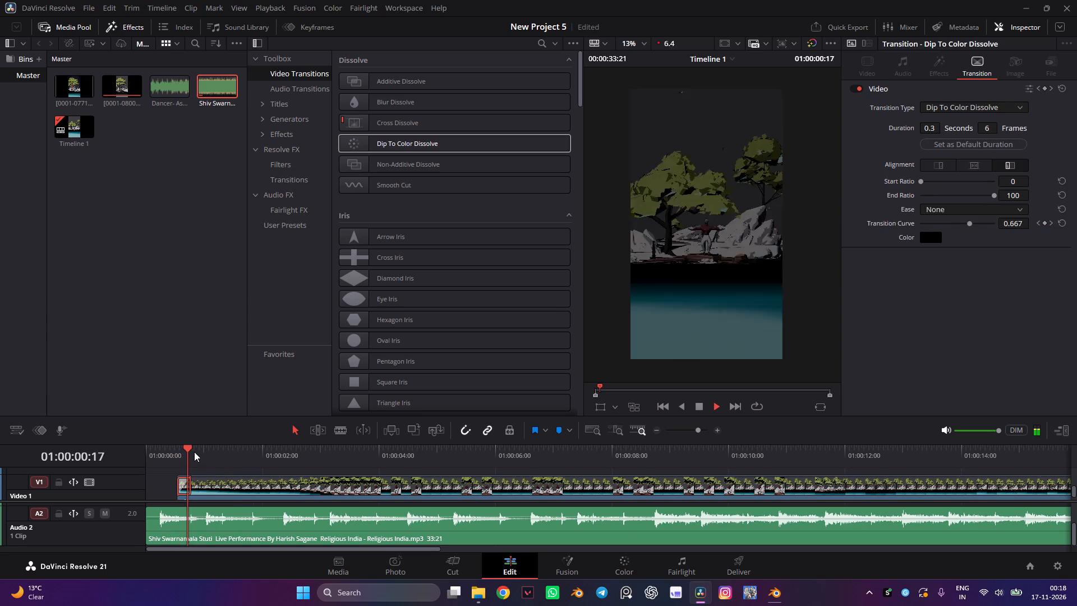
key("space")
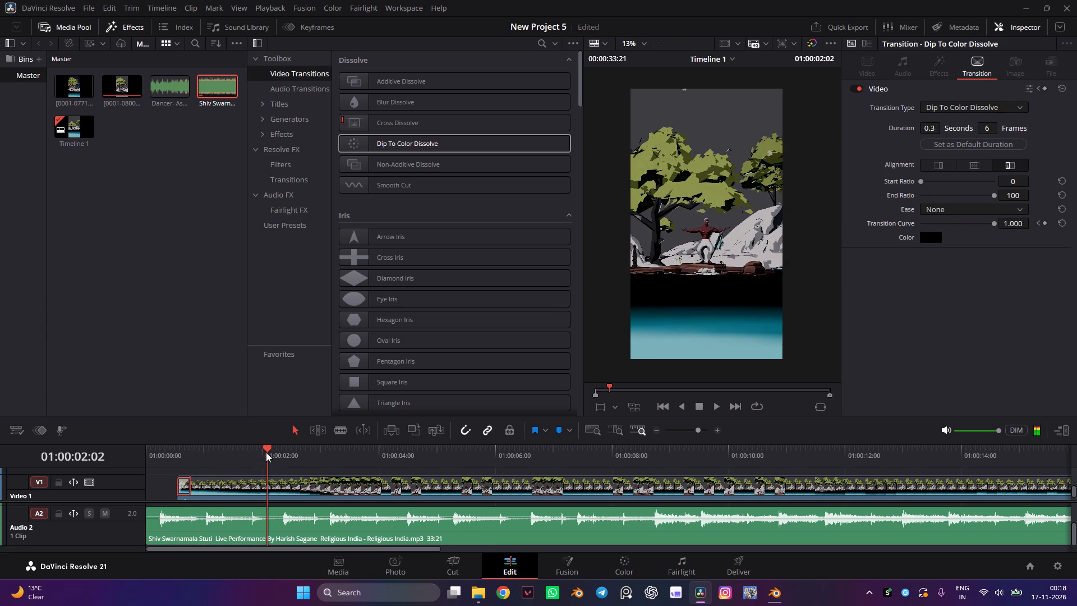
key("space")
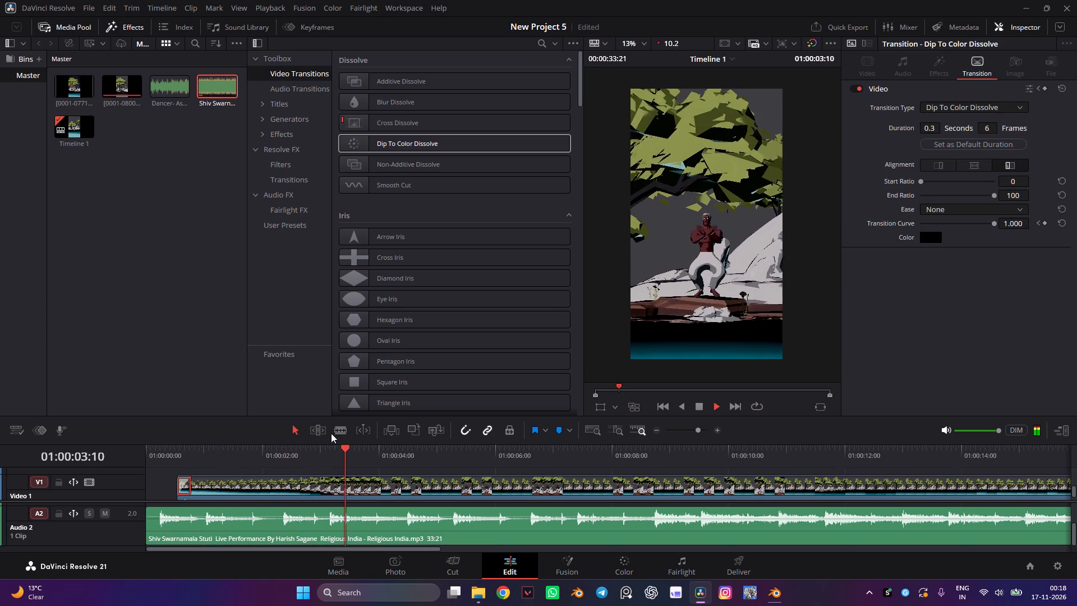
key("space")
Save the project.
key("ctrl+s")
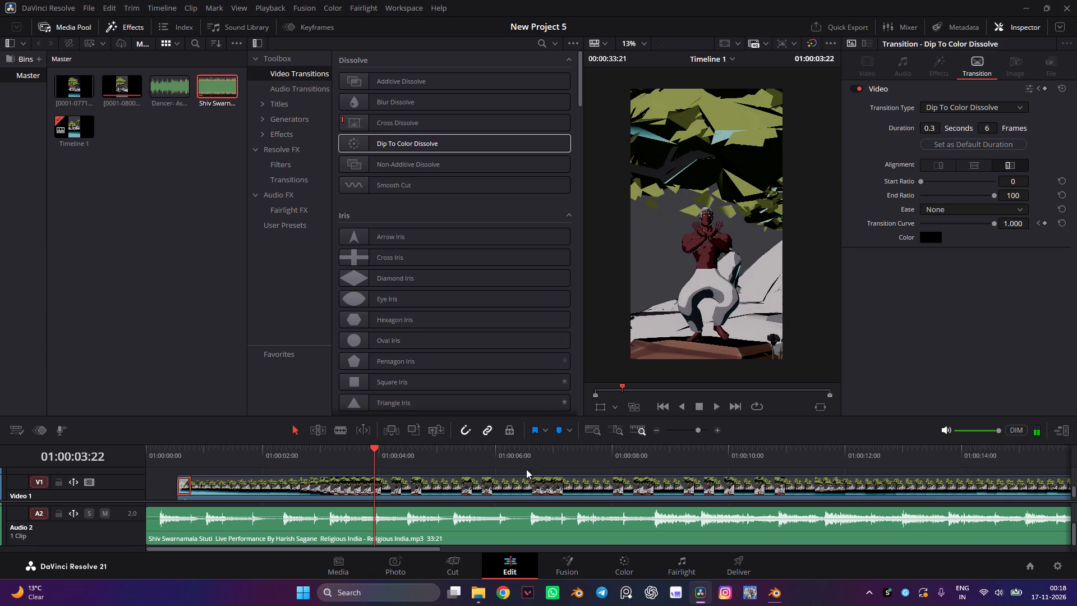
Open the video clip for colour grading and show the Primaries colour bars.
left_click(514, 486)
left_click(619, 562)
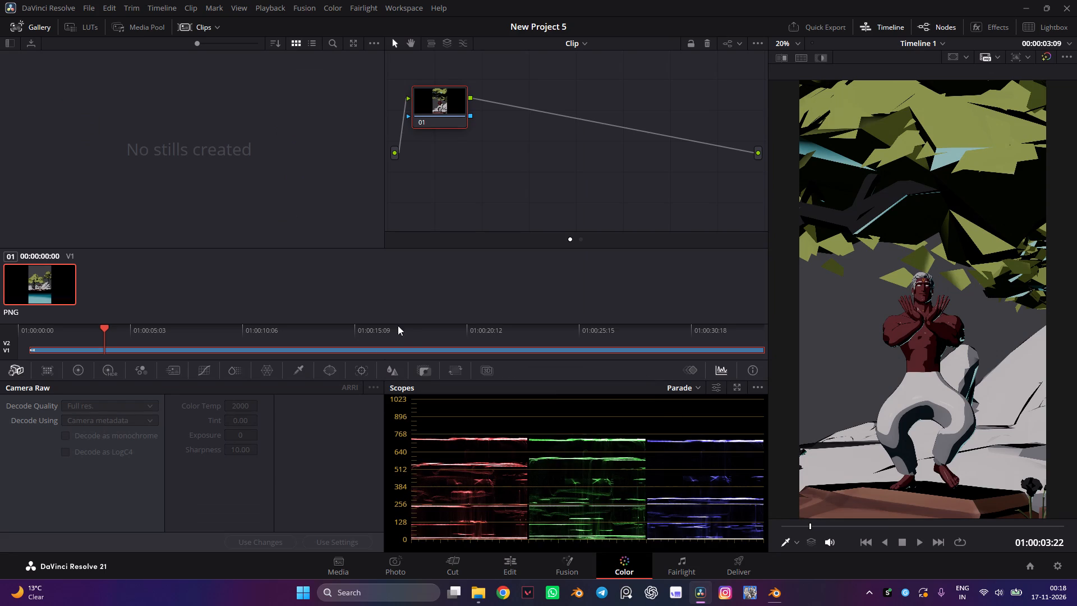
left_click_drag(476, 466, 481, 466)
left_click(922, 346)
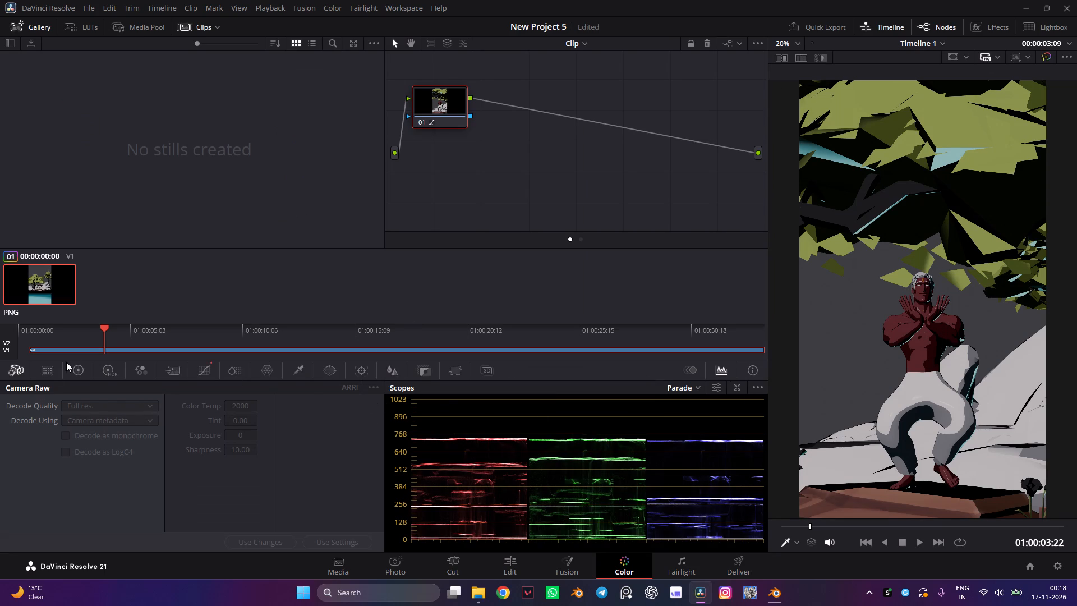
left_click(87, 365)
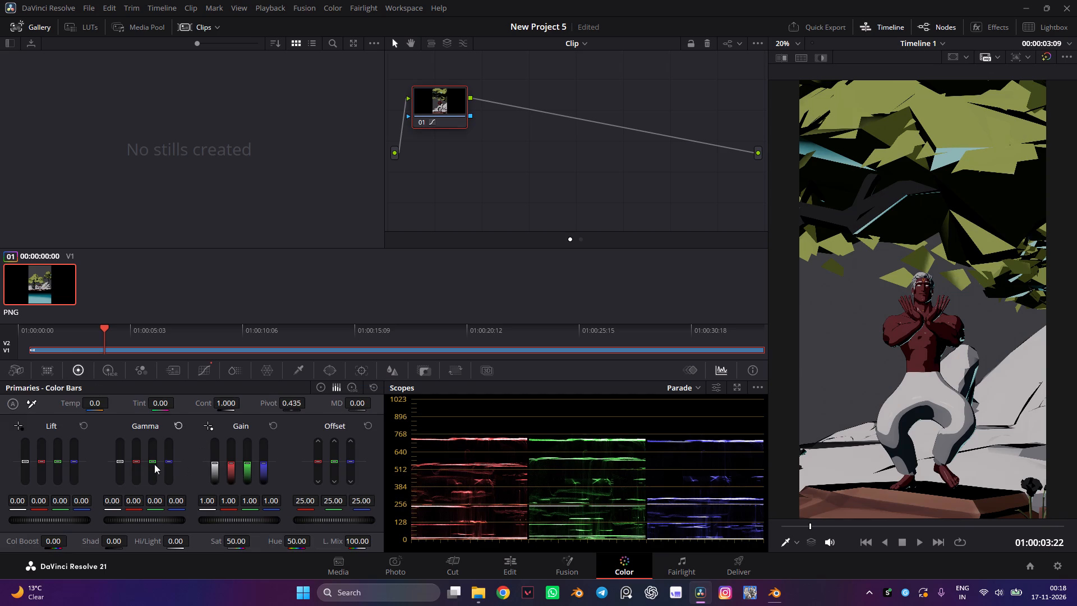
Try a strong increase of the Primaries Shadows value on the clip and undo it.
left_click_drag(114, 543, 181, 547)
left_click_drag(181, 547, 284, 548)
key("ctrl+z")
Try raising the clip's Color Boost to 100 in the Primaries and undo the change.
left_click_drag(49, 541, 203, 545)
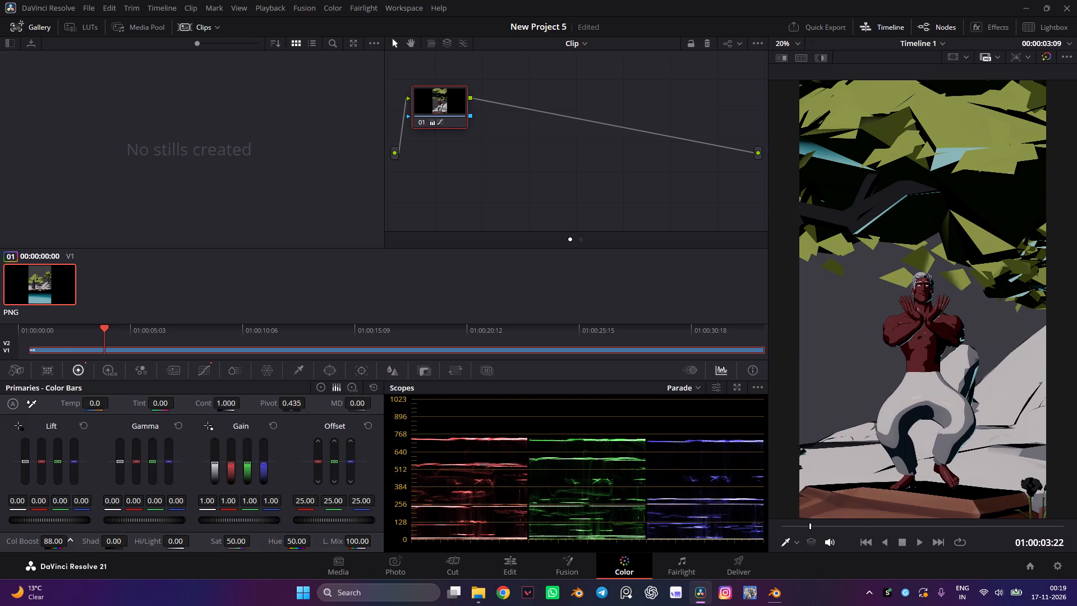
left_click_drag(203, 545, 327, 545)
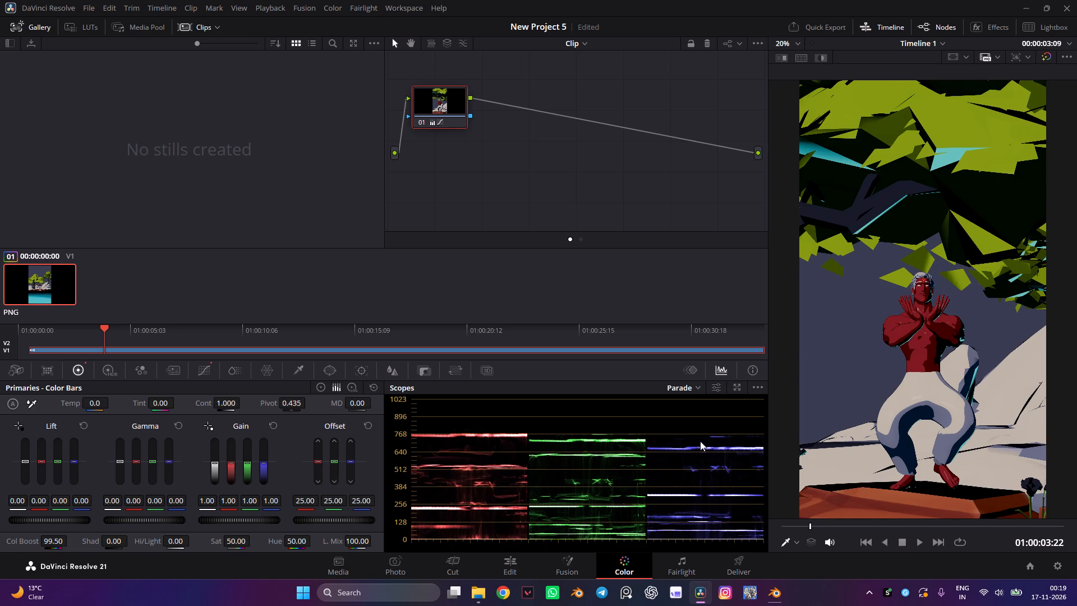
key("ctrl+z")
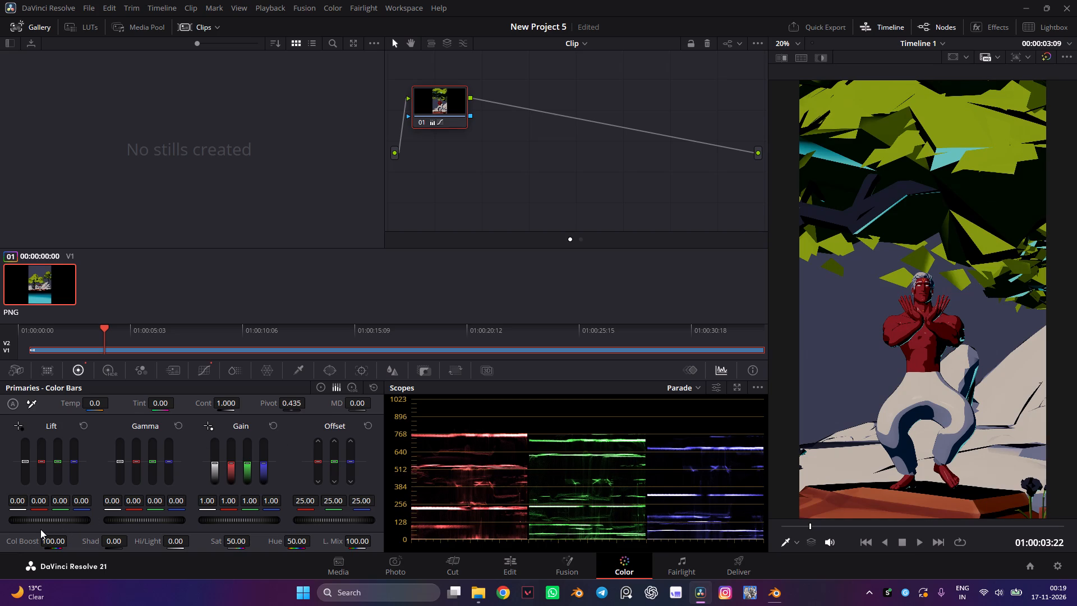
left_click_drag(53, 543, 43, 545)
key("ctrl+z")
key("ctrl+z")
Set the clip's Color Boost to 27.00 and Shadows to 4.50 in the Primaries.
left_click_drag(52, 545, 82, 554)
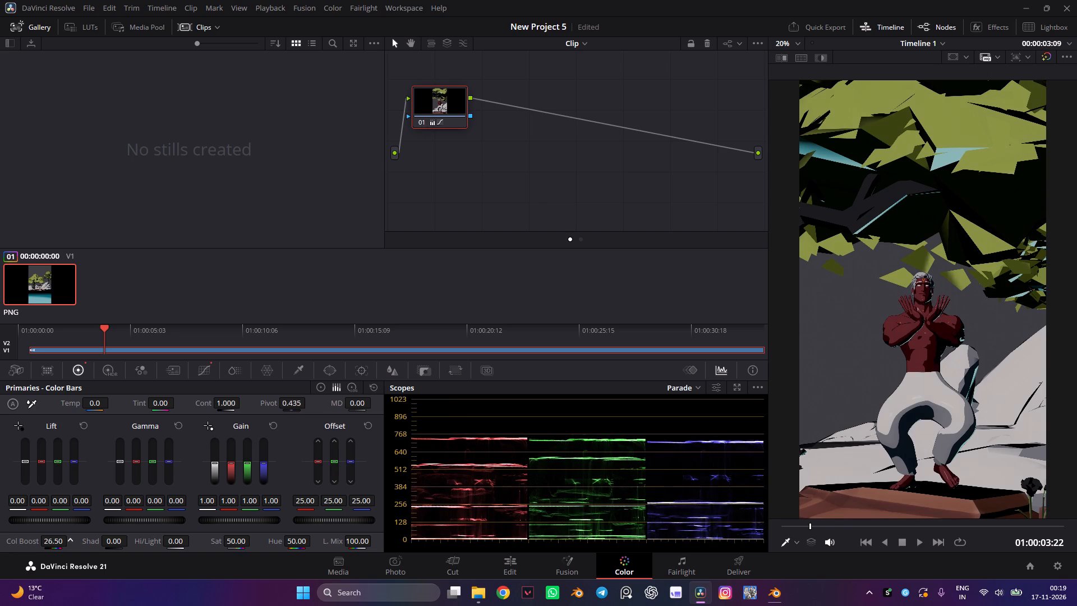
left_click_drag(82, 554, 82, 558)
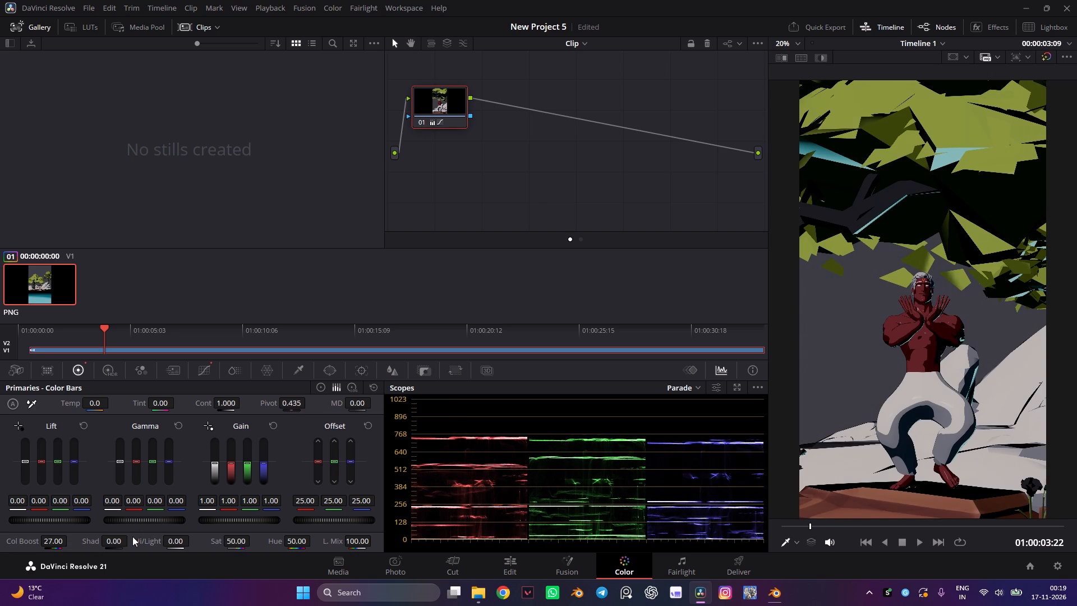
left_click_drag(114, 541, 179, 545)
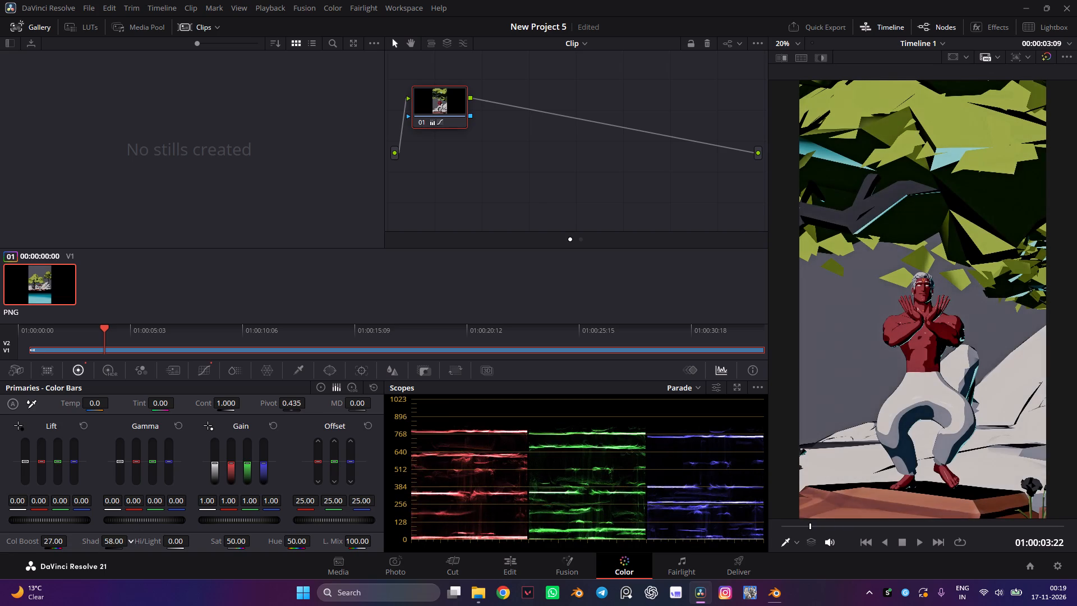
left_click_drag(179, 545, 119, 542)
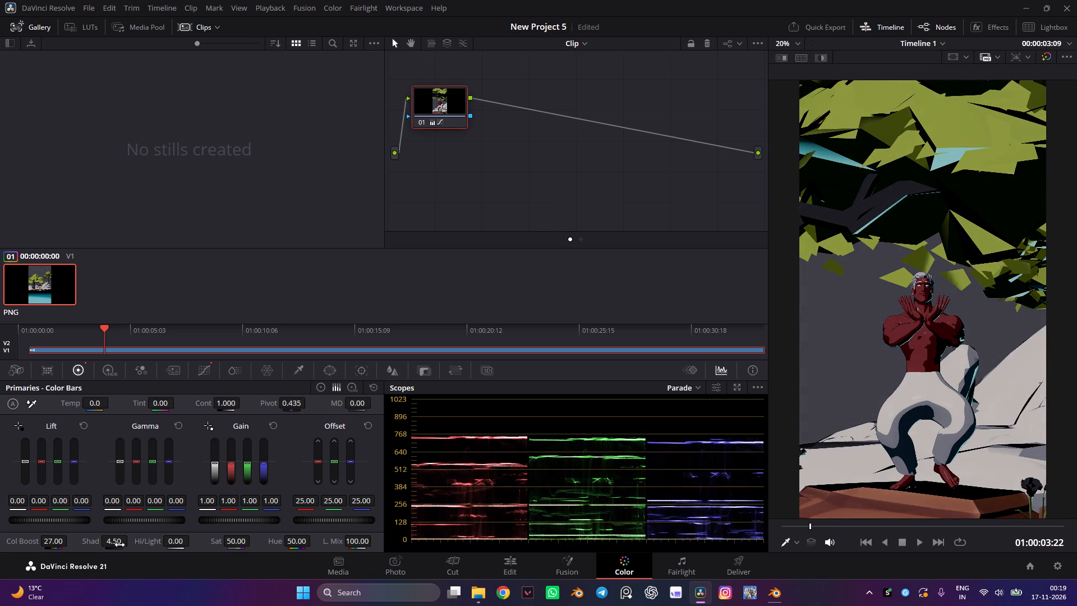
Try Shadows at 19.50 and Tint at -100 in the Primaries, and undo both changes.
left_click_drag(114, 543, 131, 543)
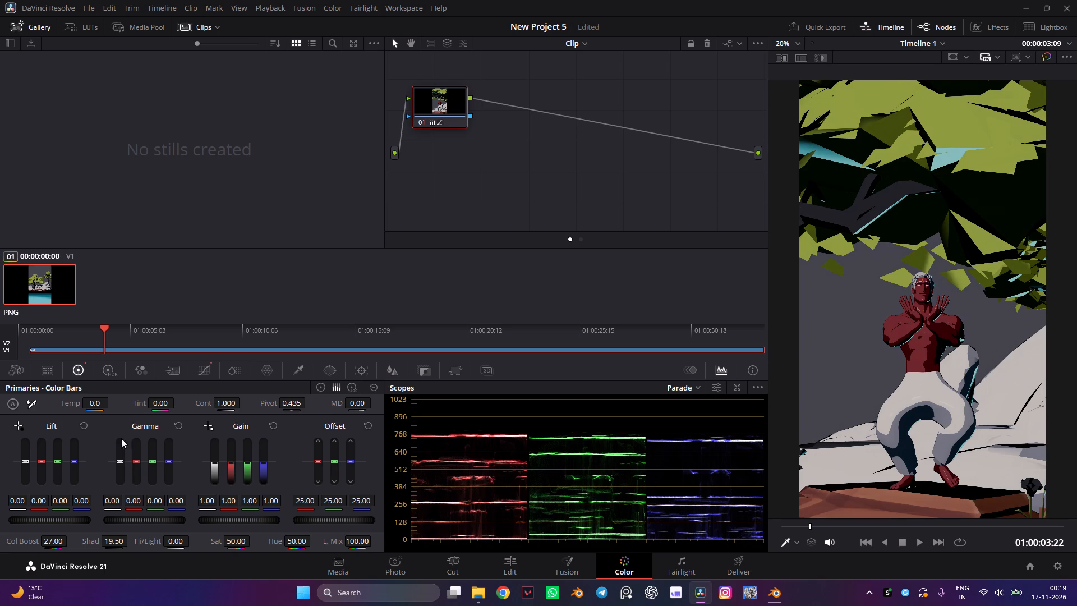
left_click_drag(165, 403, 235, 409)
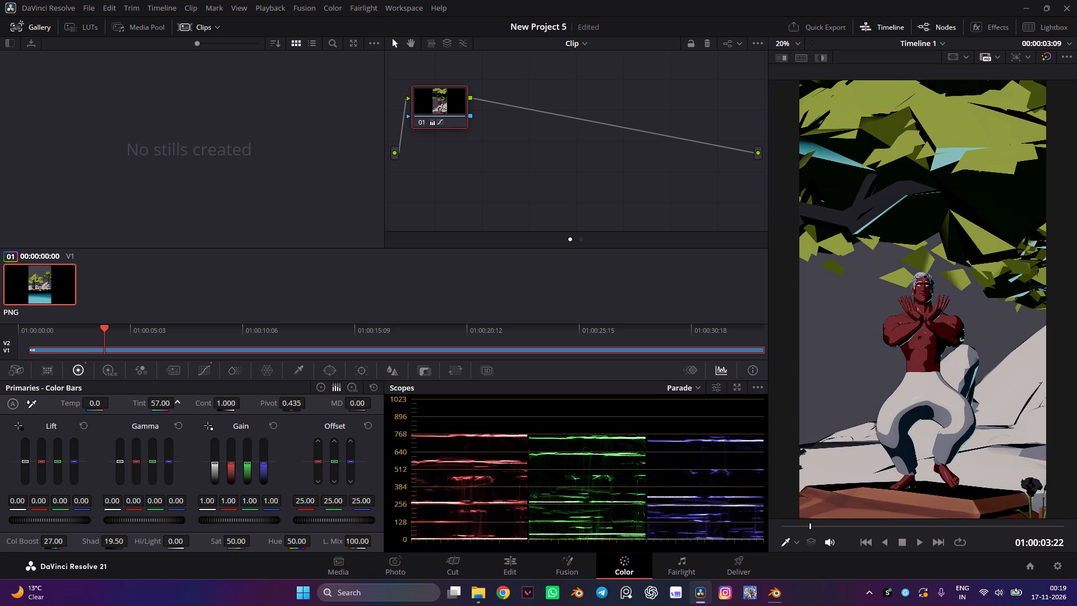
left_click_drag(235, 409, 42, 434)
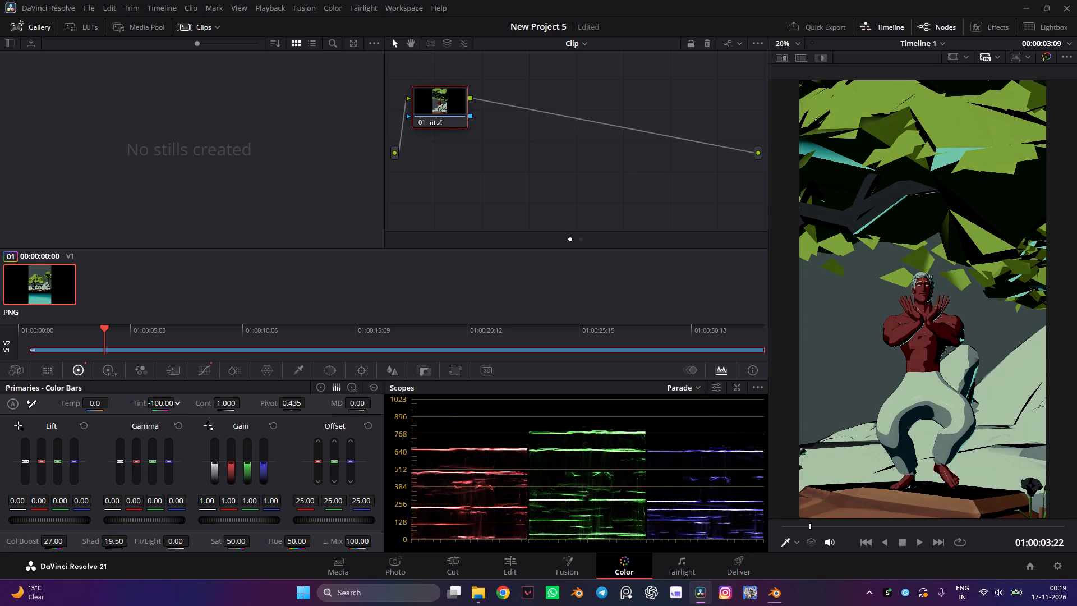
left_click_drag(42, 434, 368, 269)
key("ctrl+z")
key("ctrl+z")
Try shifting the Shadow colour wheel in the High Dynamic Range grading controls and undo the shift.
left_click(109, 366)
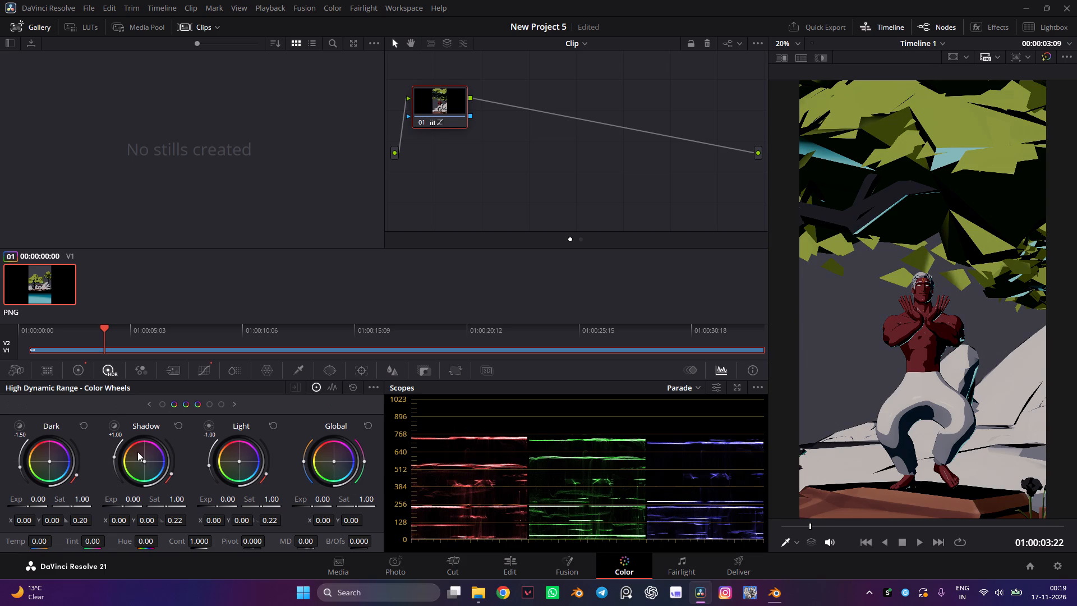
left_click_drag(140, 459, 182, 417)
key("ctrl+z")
Undo the remaining Primaries grade changes on the clip, clearing the grade from node 01.
key("ctrl+z")
key("ctrl+z")
key("ctrl+z")
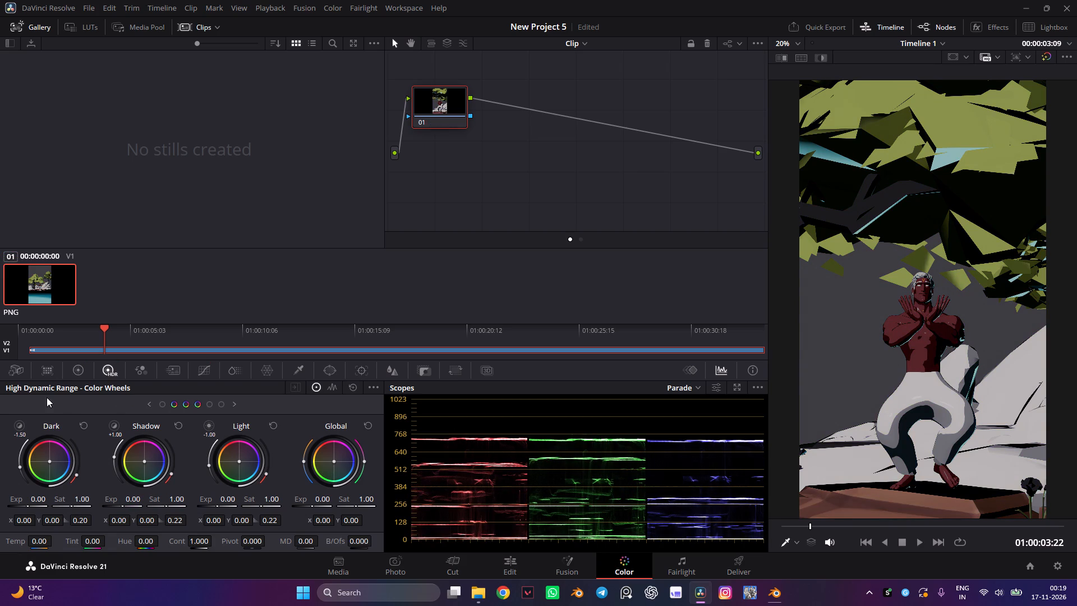
Return to the Edit page, play the timeline from the start of the animation to review it, and save the project.
left_click(506, 565)
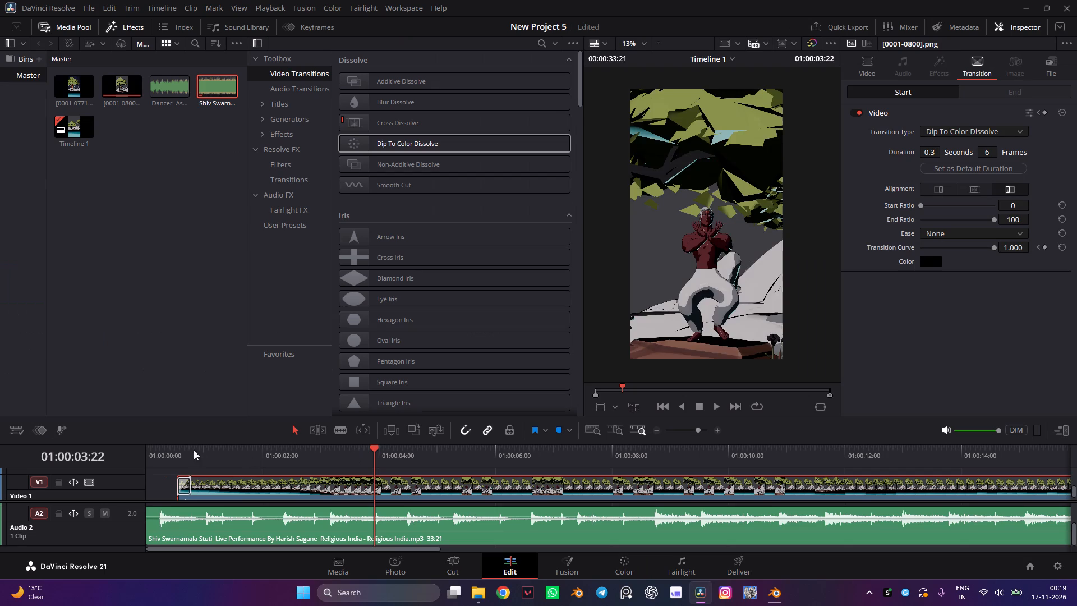
left_click(181, 458)
key("space")
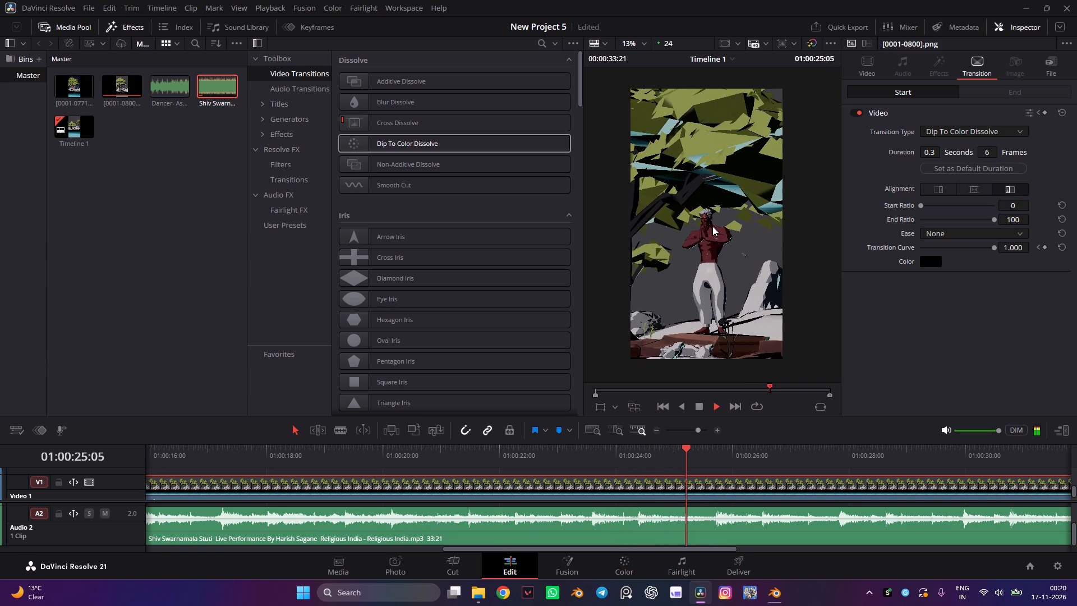
key("space")
key("ctrl+s")
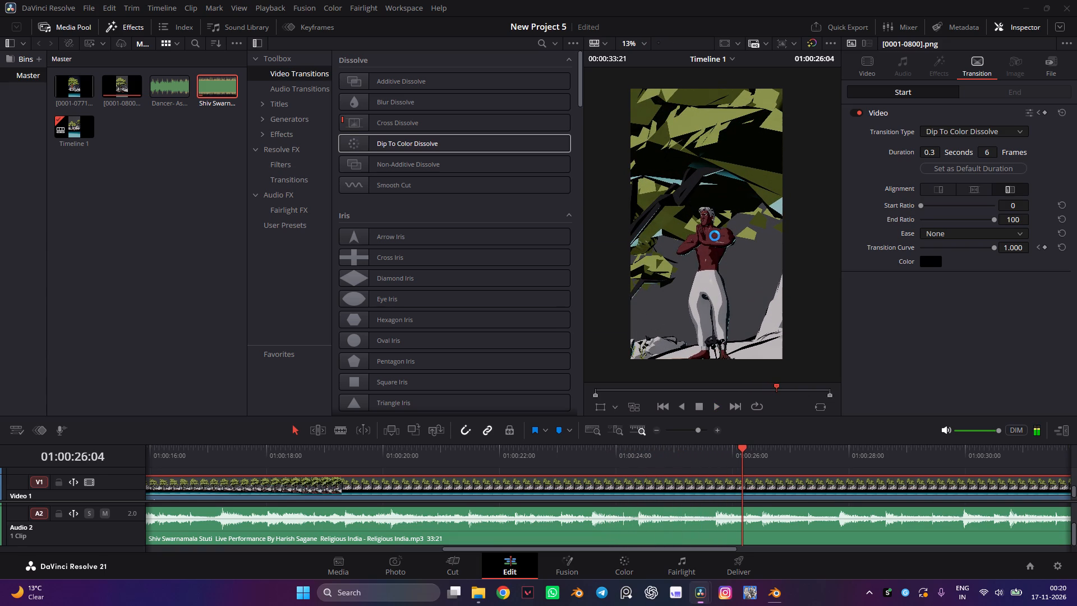
Play back the final seconds of the timeline, repeating the section from about 01:00:29:13, to review the ending.
scroll(638, 507, "down", 7)
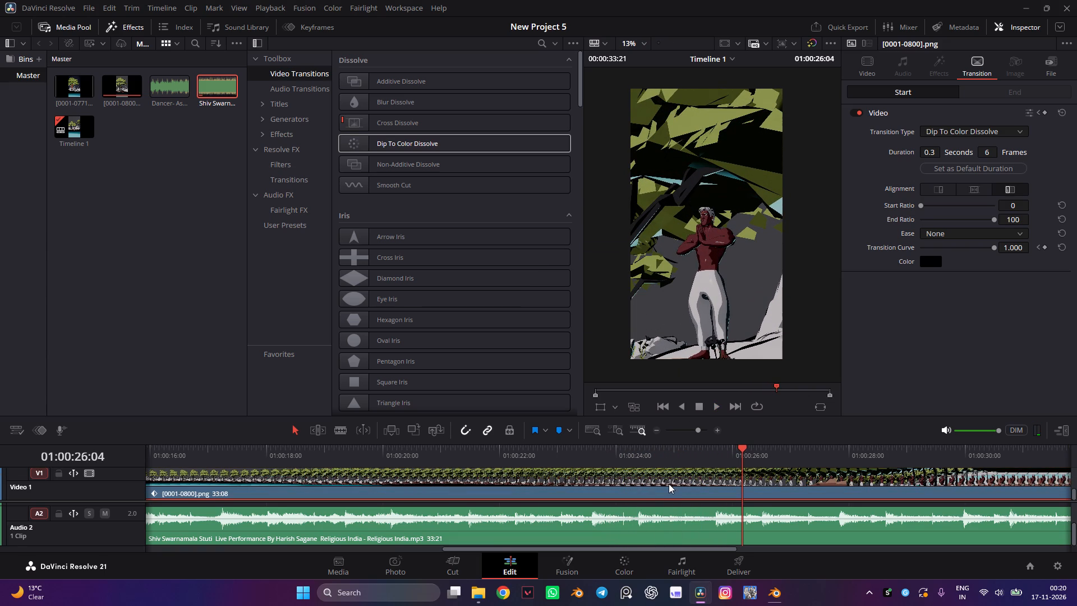
scroll(666, 484, "down", 4, "alt")
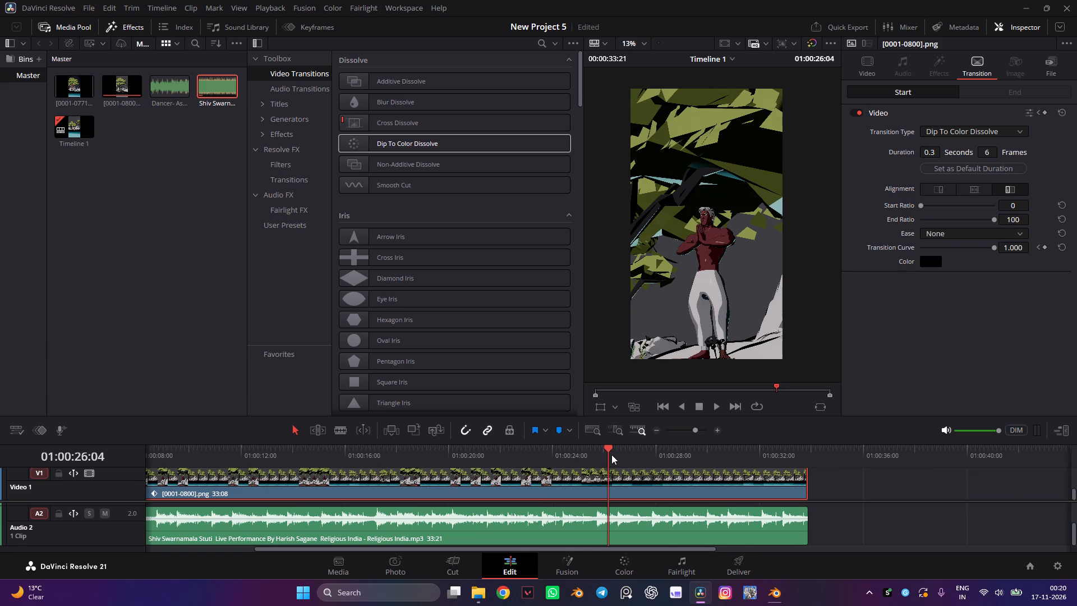
key("space")
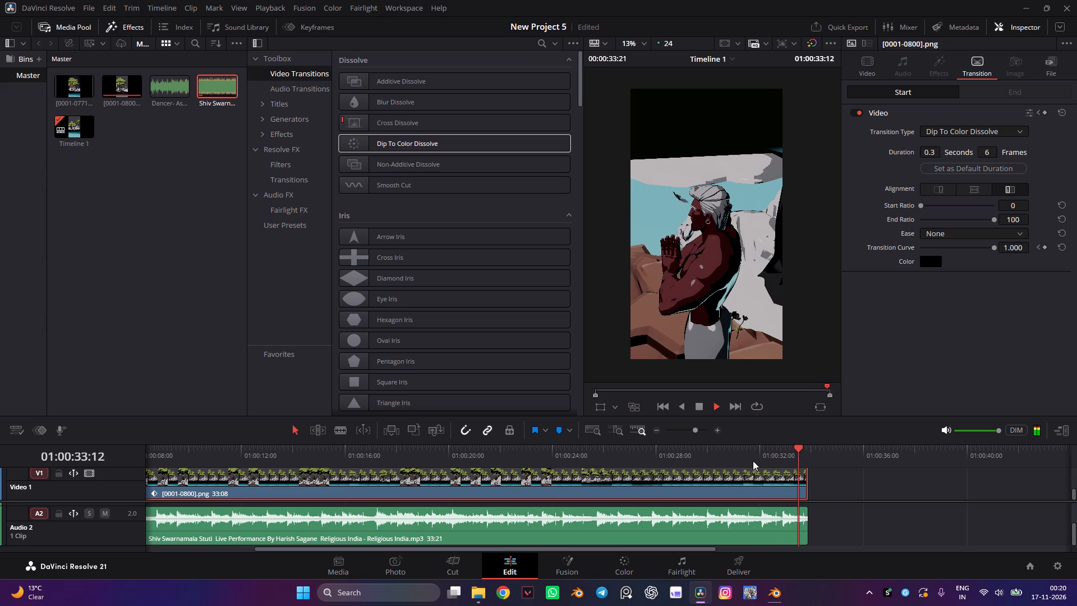
key("space")
left_click_drag(733, 450, 697, 459)
key("space")
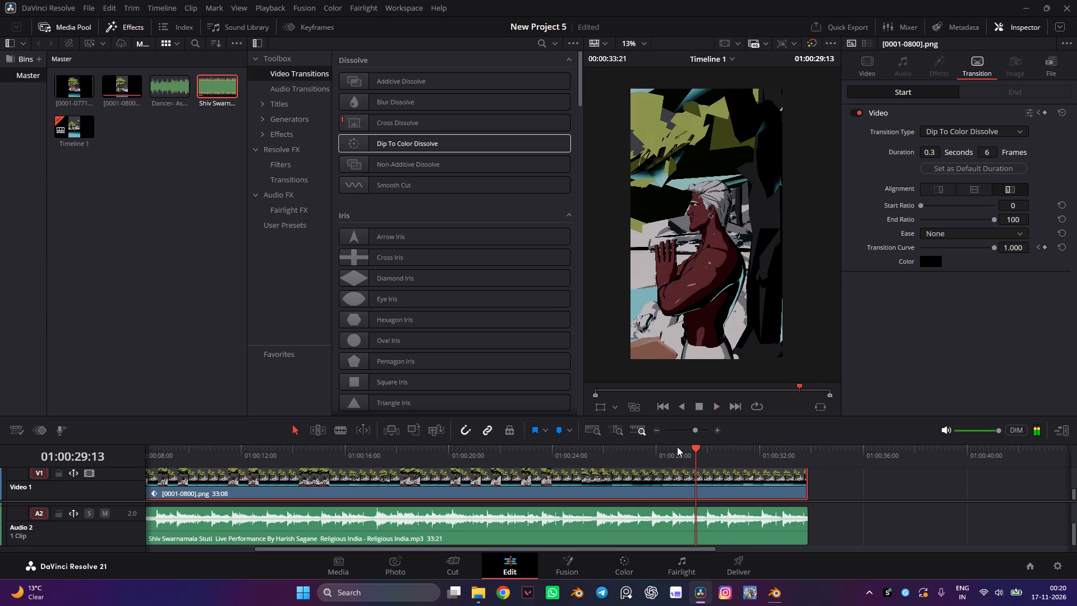
key("space")
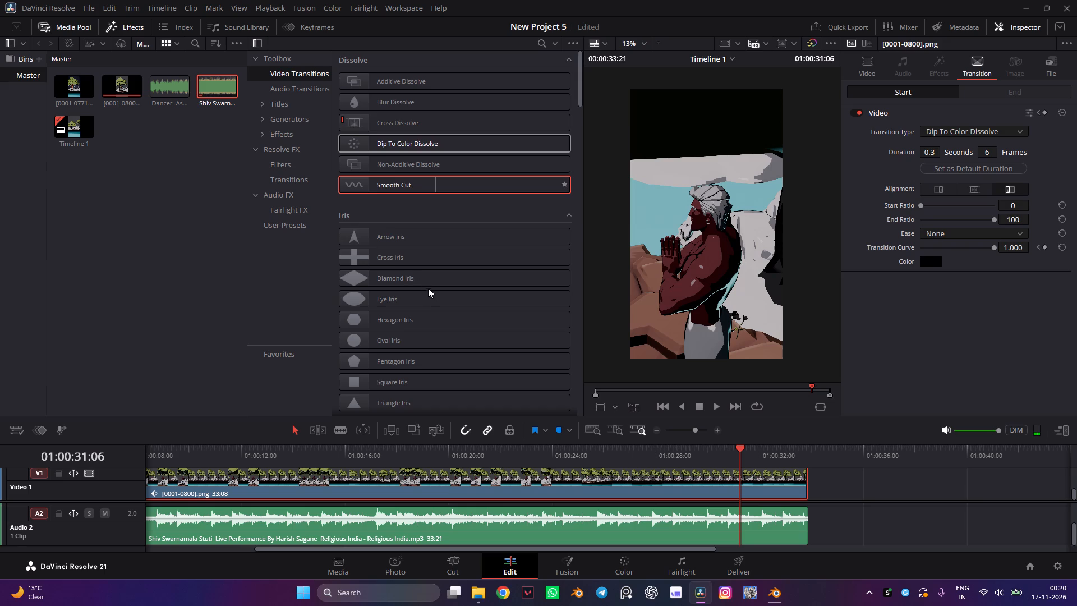
Browse the video transitions for one to close the clip.
scroll(432, 292, "down", 8)
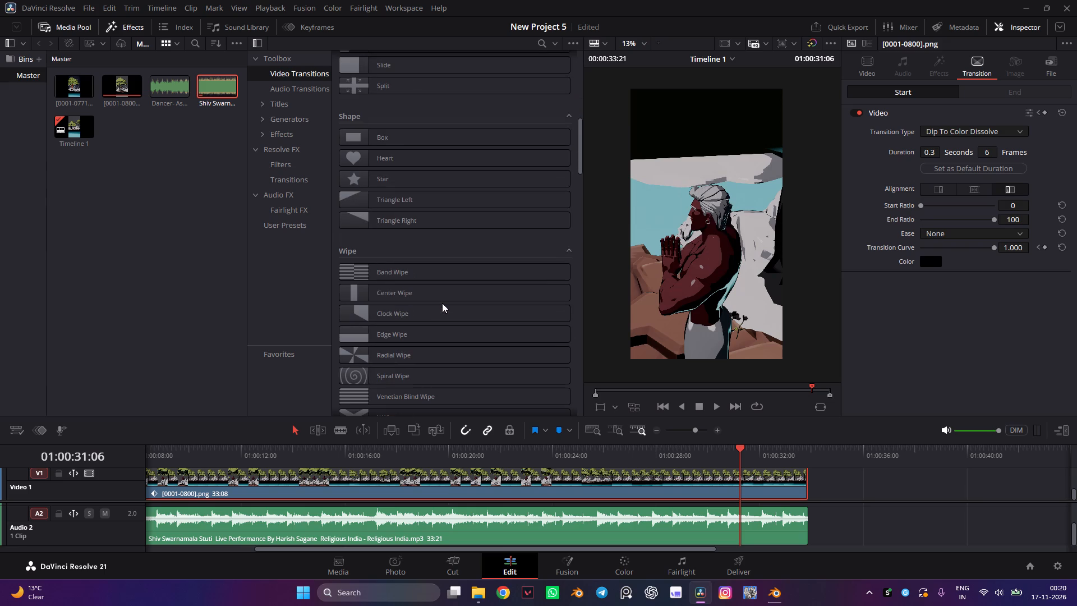
scroll(426, 320, "down", 4)
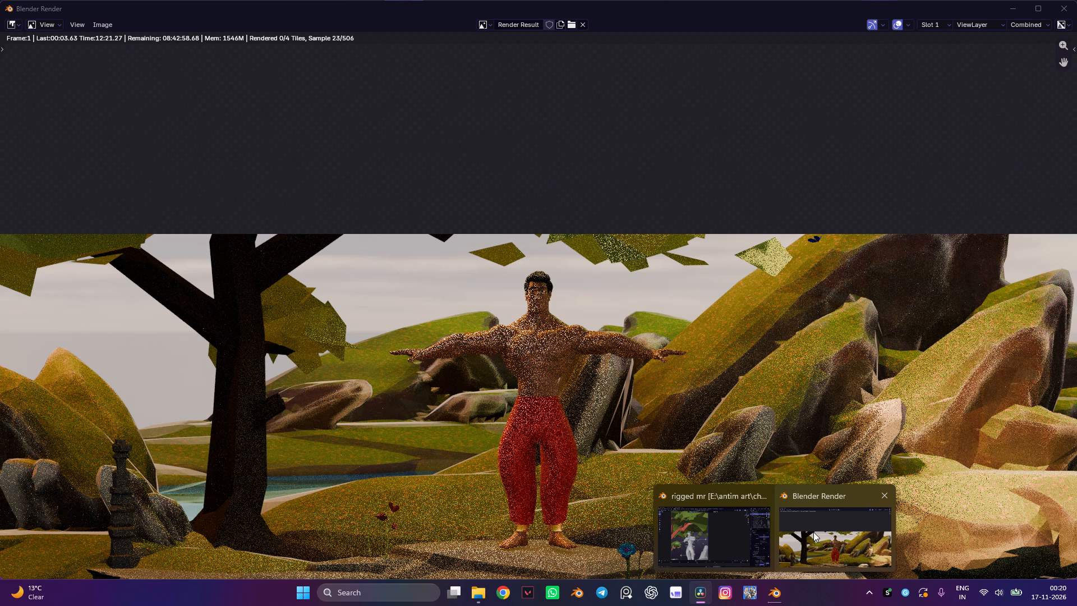
Switch to the Blender Render window and check the whole frame of the render in progress.
left_click(813, 532)
scroll(511, 306, "down", 4)
scroll(487, 250, "down", 1)
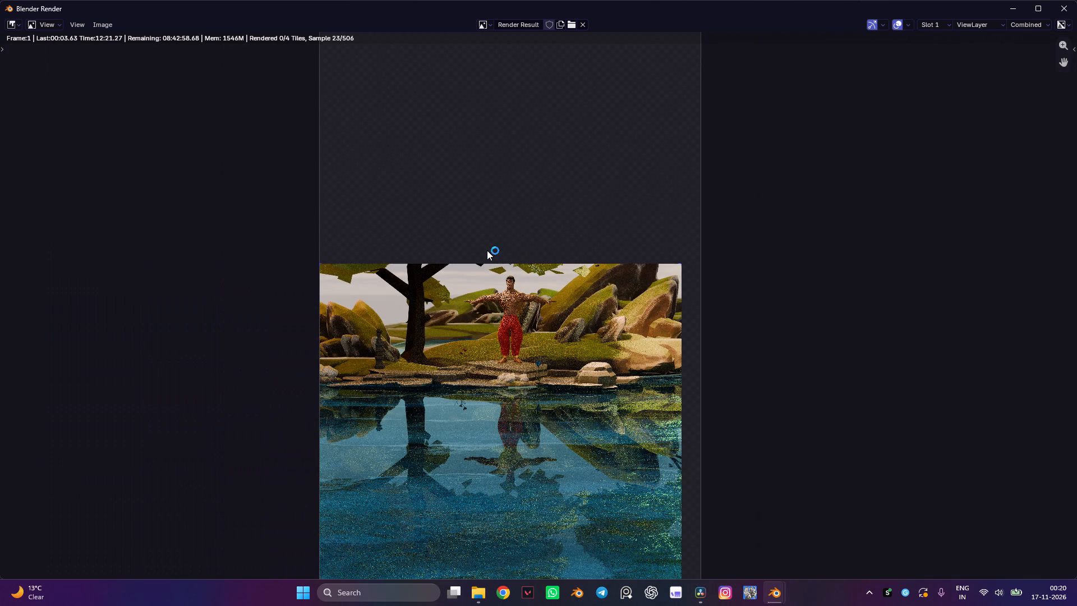
scroll(486, 260, "down", 1)
scroll(506, 288, "up", 1)
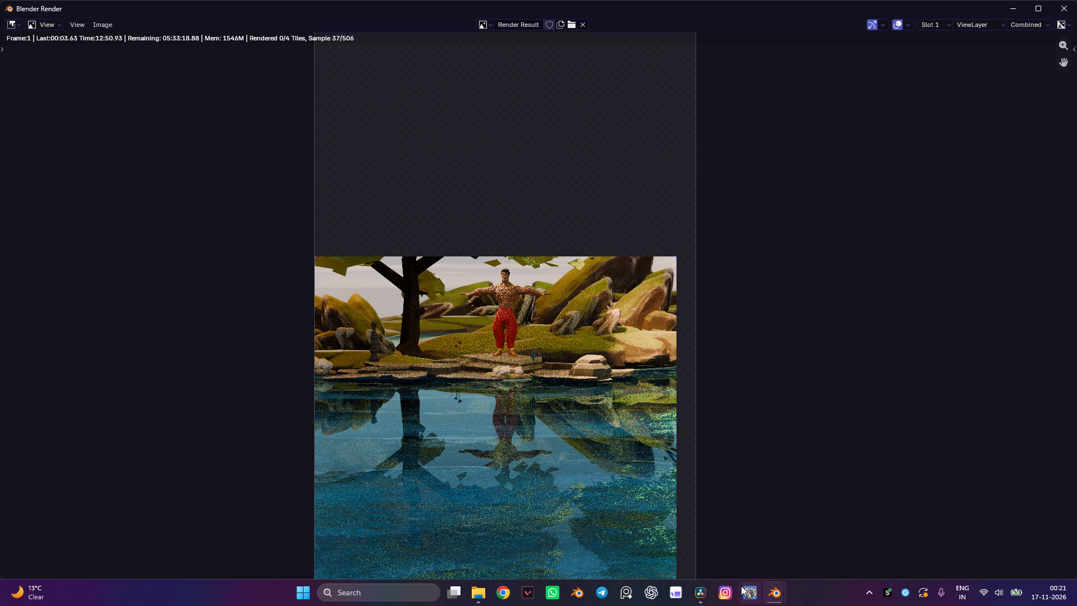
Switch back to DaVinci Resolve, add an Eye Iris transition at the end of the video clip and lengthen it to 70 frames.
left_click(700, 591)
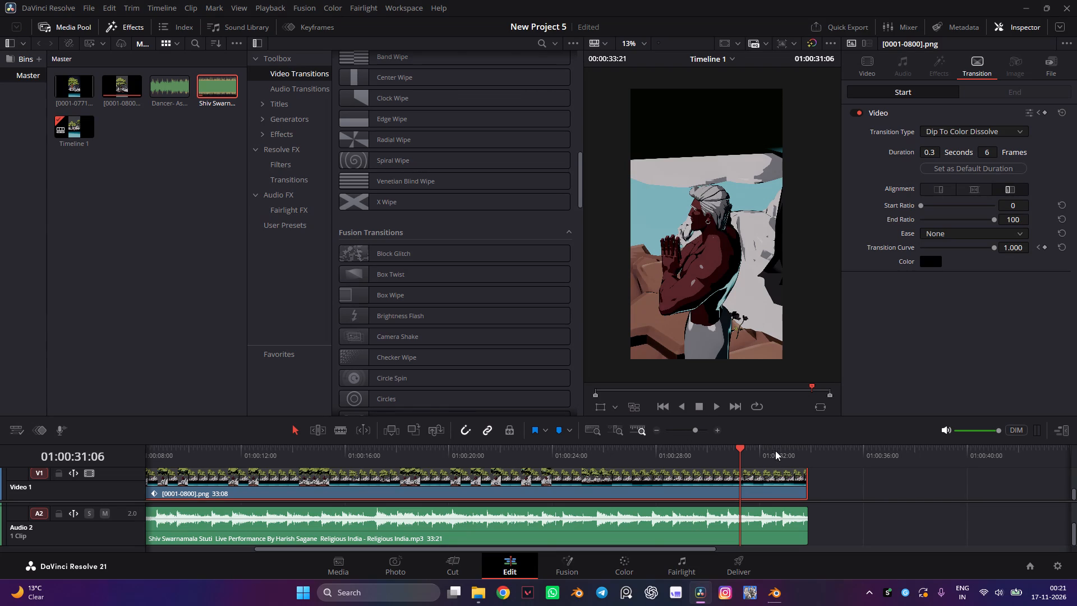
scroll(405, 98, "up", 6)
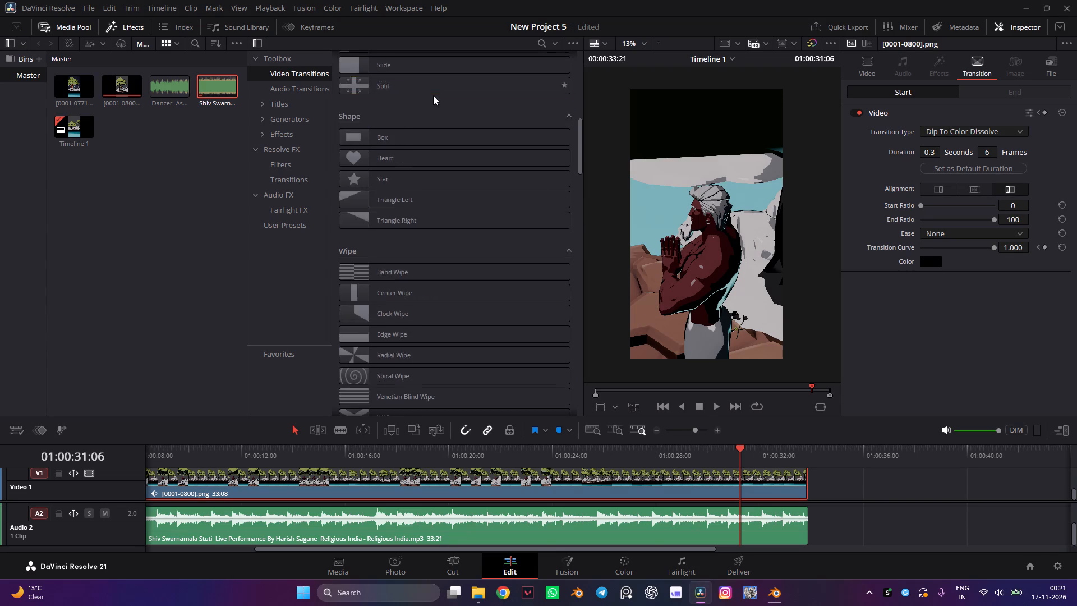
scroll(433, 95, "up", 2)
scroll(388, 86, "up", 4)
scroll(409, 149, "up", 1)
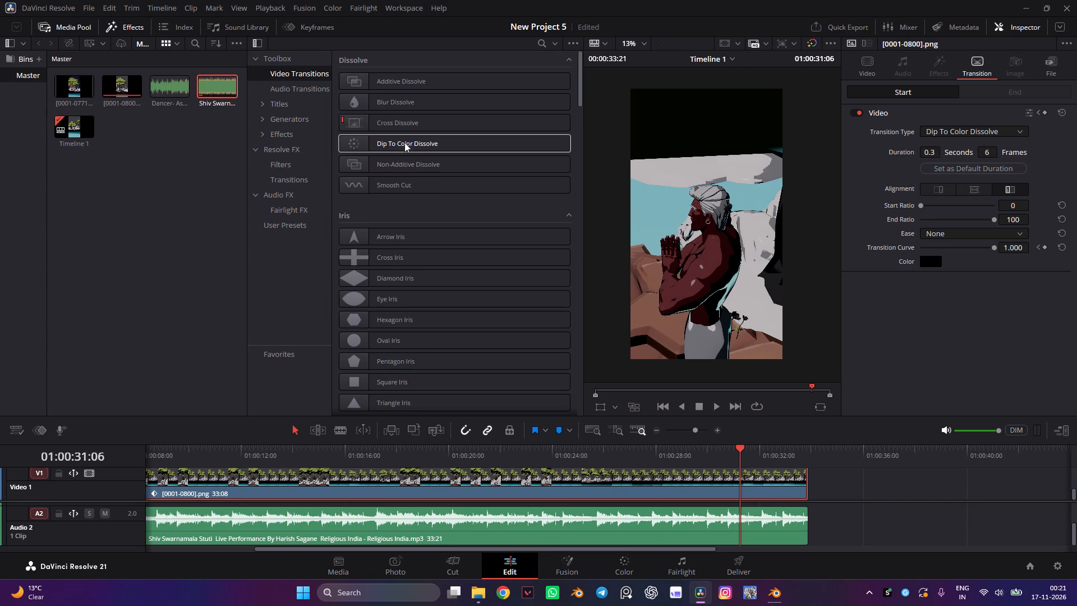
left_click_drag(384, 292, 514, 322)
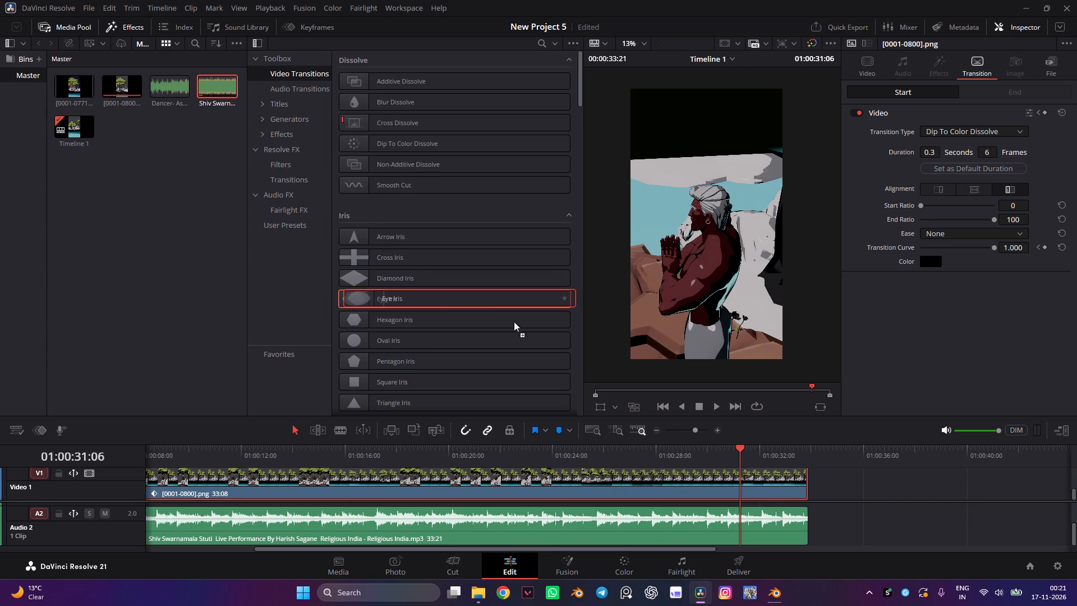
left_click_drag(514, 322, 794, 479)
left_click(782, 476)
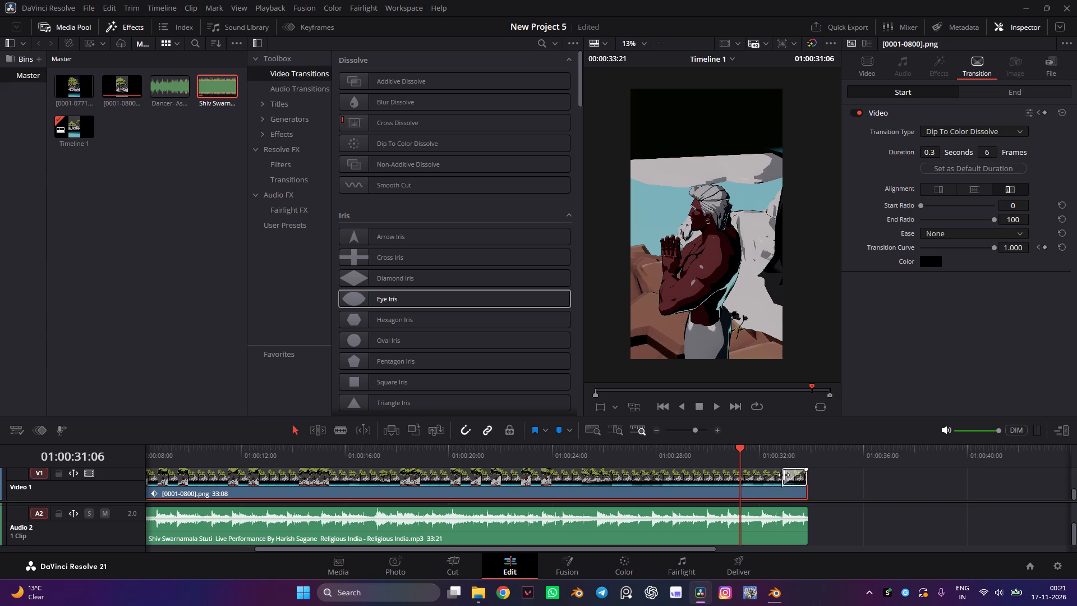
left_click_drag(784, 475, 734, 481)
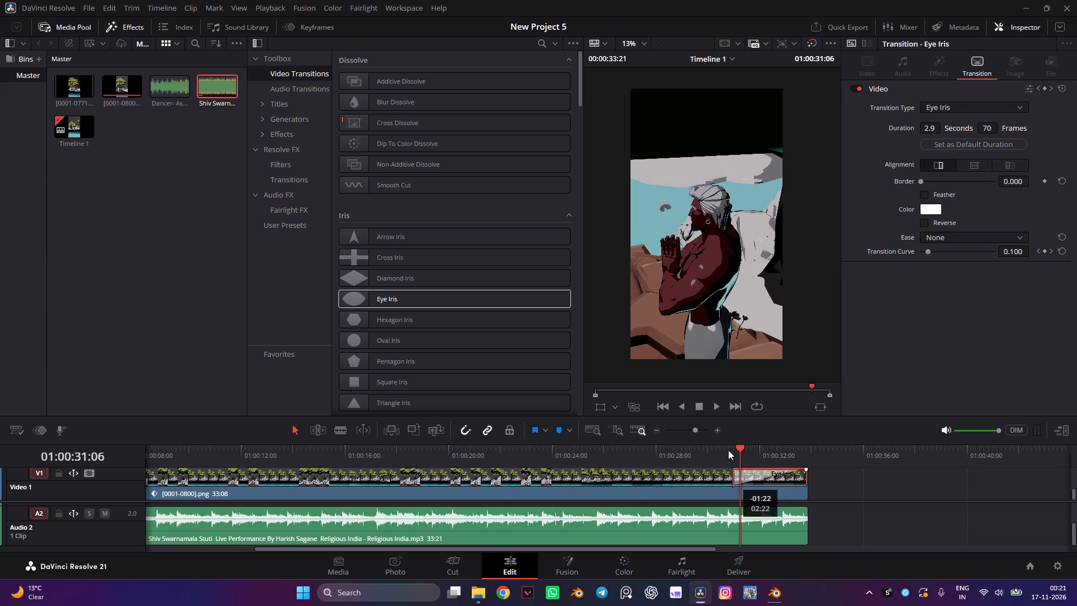
Scrub through the Eye Iris transition at the clip's end to preview its effect.
left_click_drag(726, 450, 747, 454)
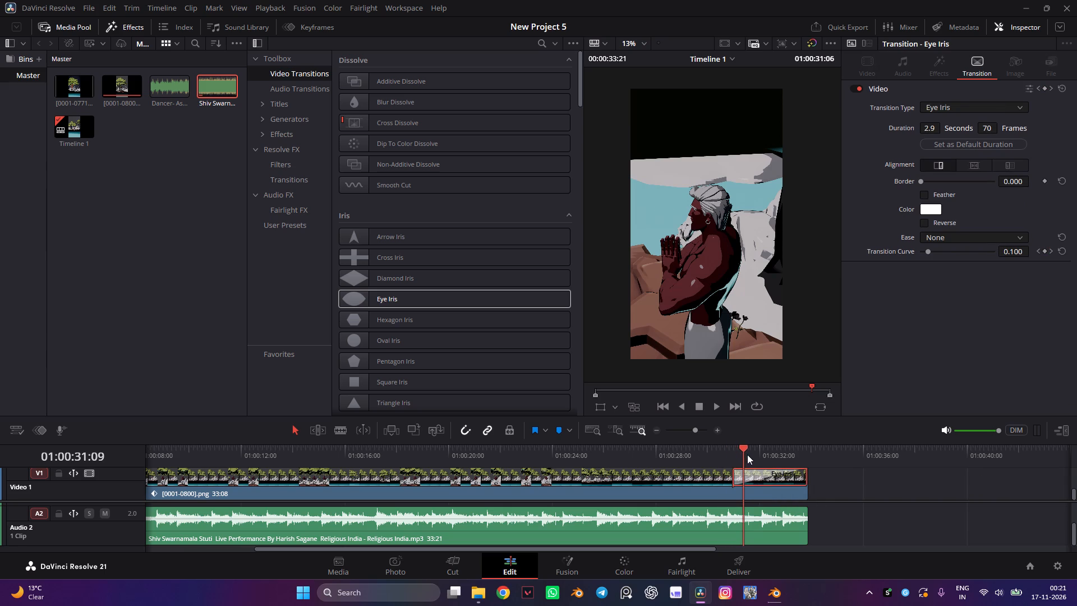
left_click_drag(747, 454, 752, 456)
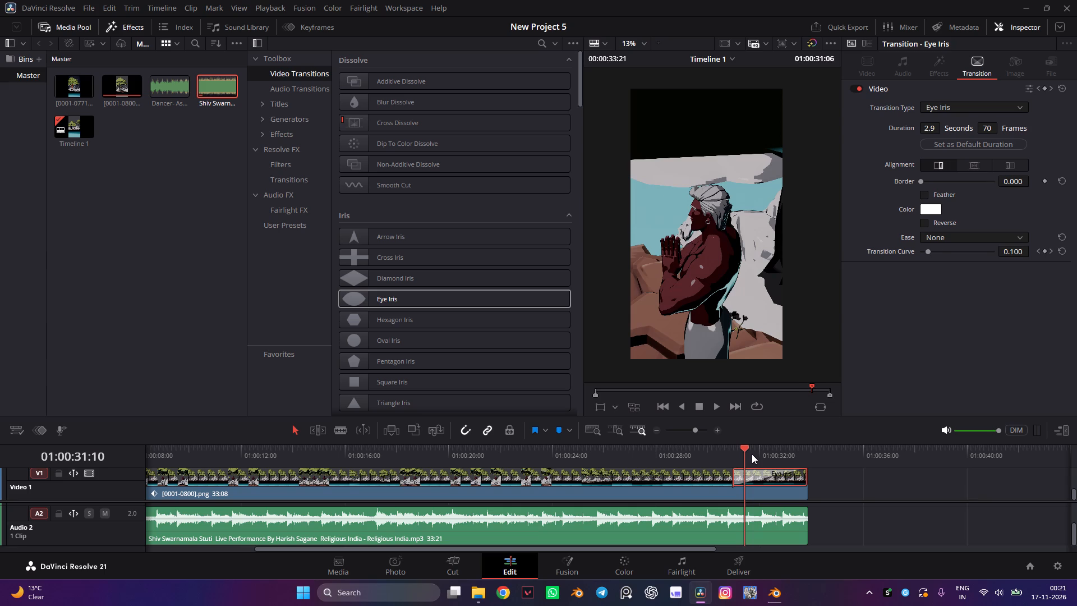
left_click_drag(756, 446, 771, 449)
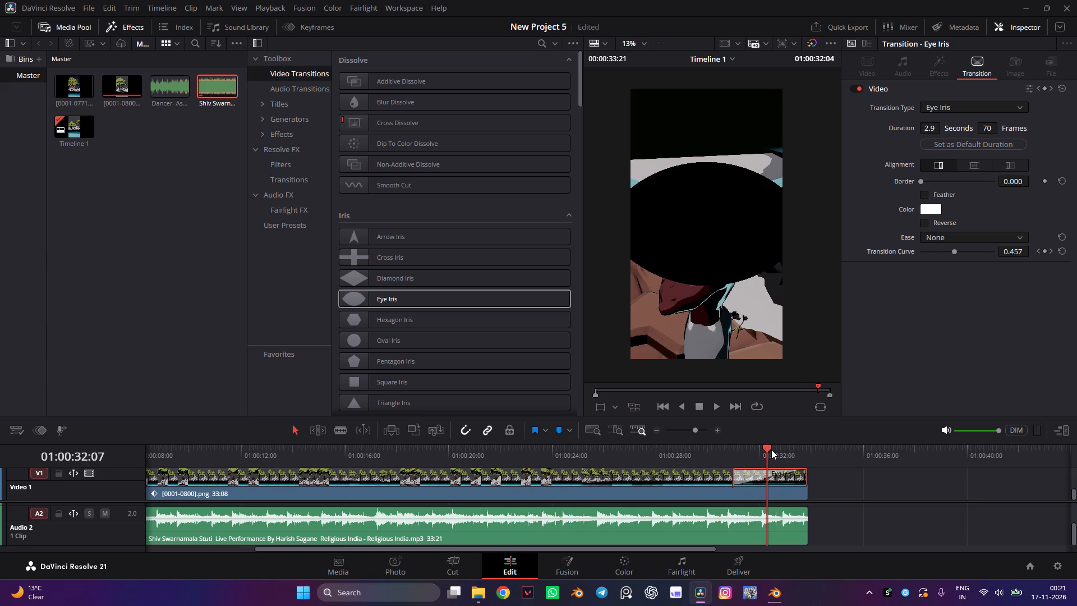
left_click_drag(771, 449, 752, 456)
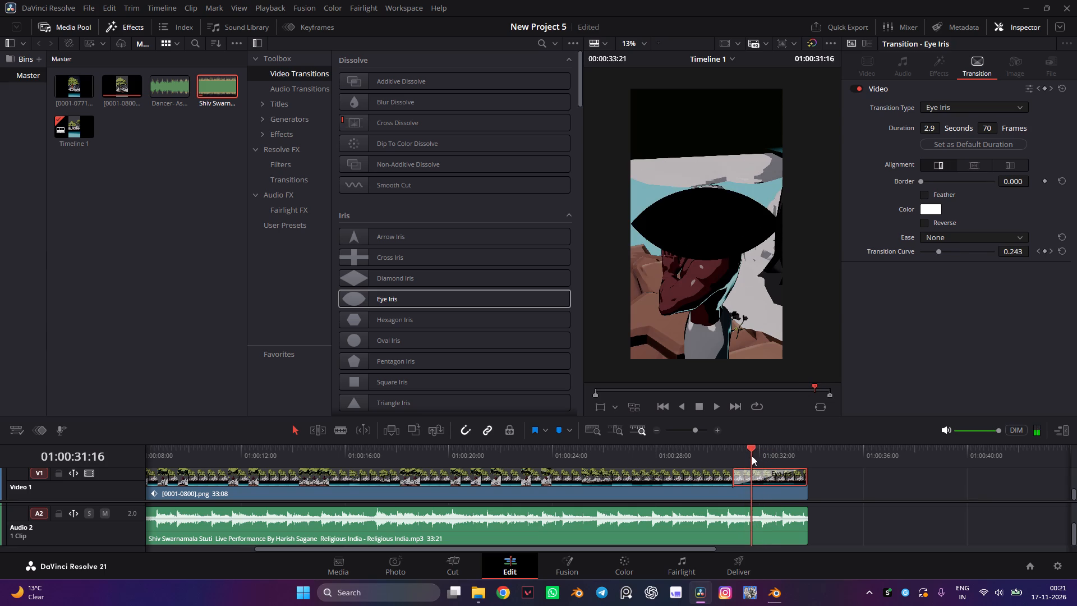
left_click_drag(752, 456, 752, 456)
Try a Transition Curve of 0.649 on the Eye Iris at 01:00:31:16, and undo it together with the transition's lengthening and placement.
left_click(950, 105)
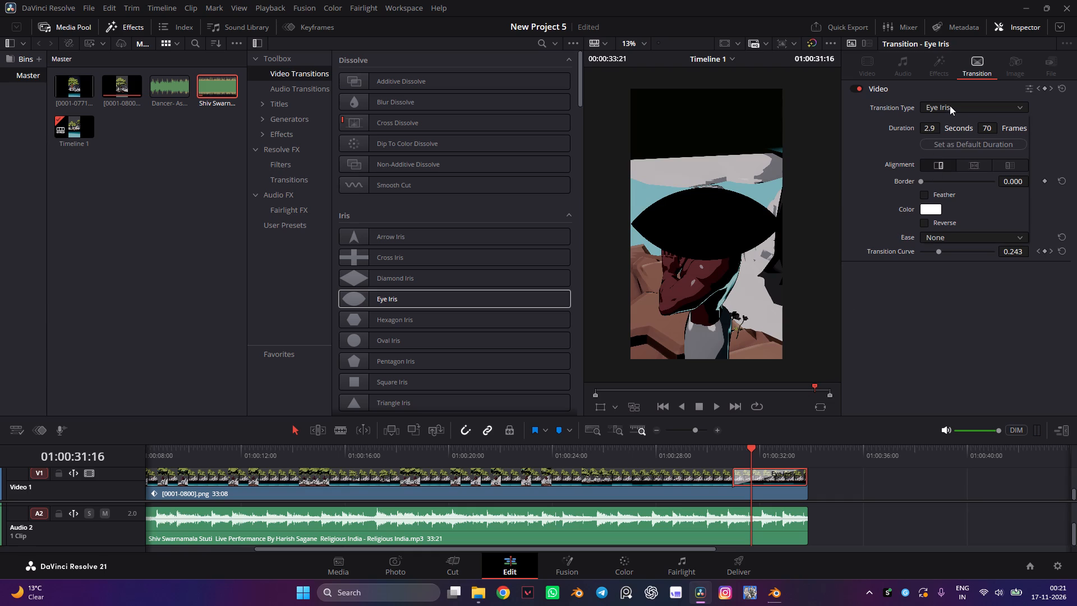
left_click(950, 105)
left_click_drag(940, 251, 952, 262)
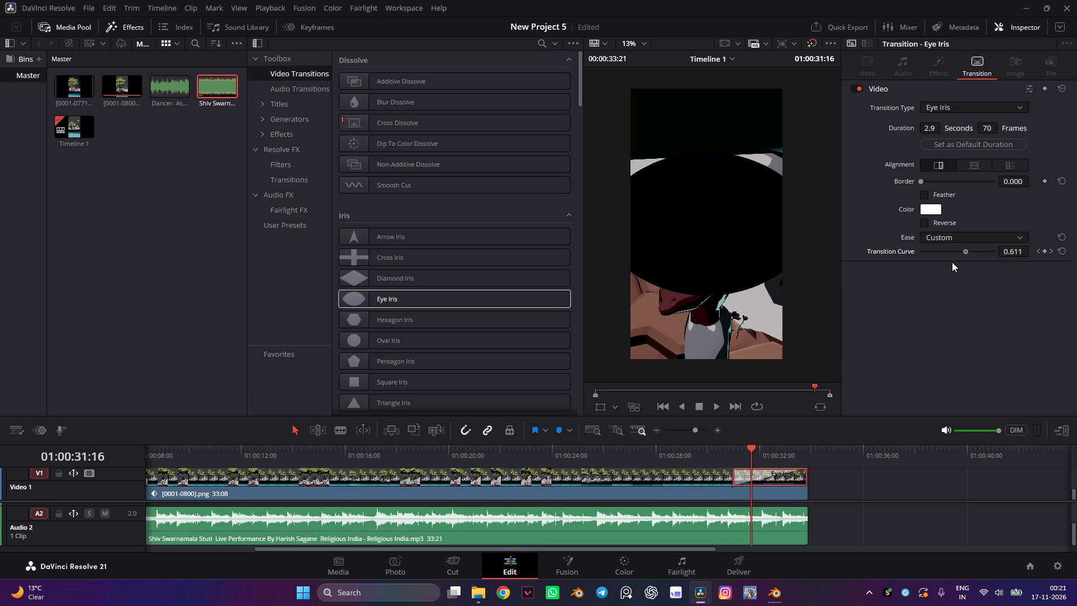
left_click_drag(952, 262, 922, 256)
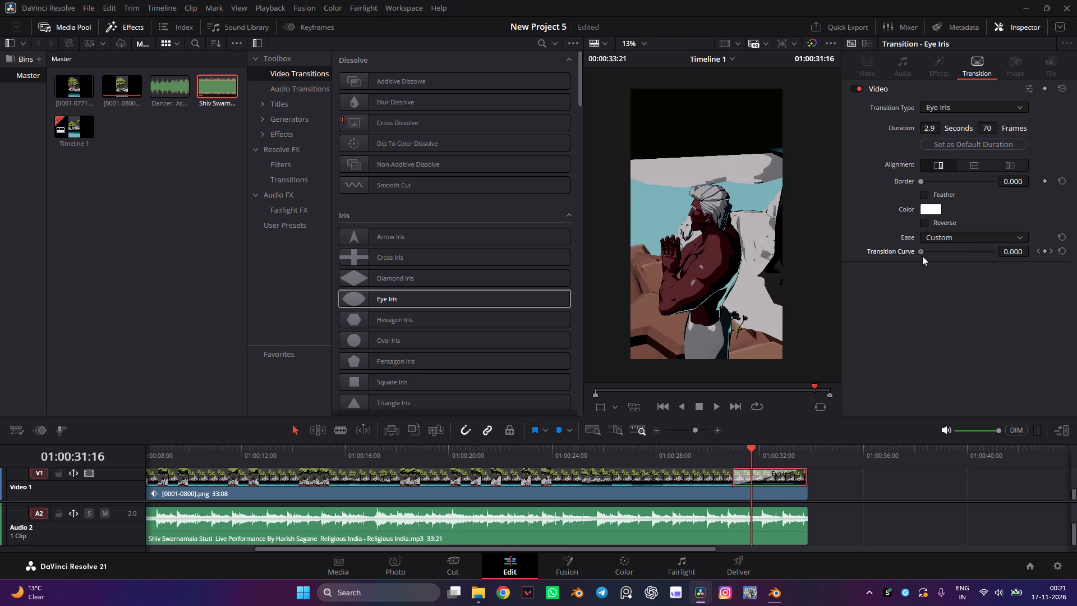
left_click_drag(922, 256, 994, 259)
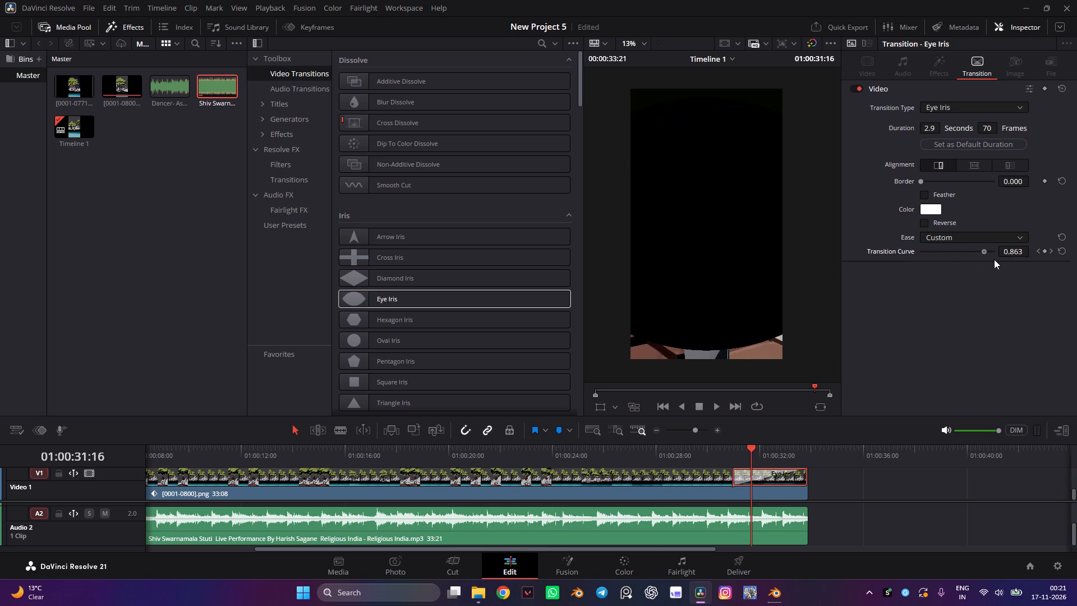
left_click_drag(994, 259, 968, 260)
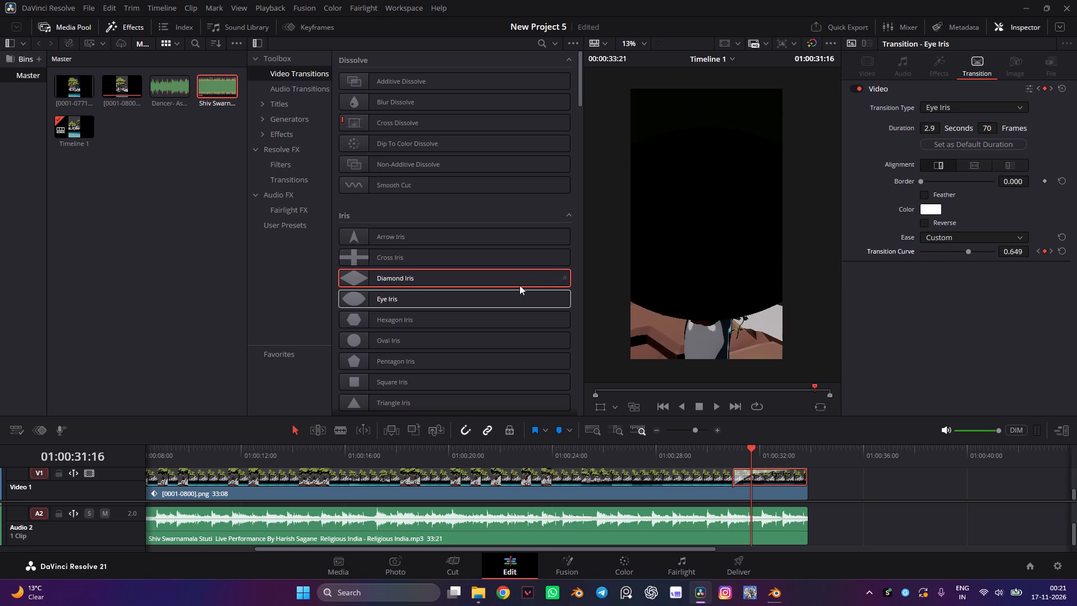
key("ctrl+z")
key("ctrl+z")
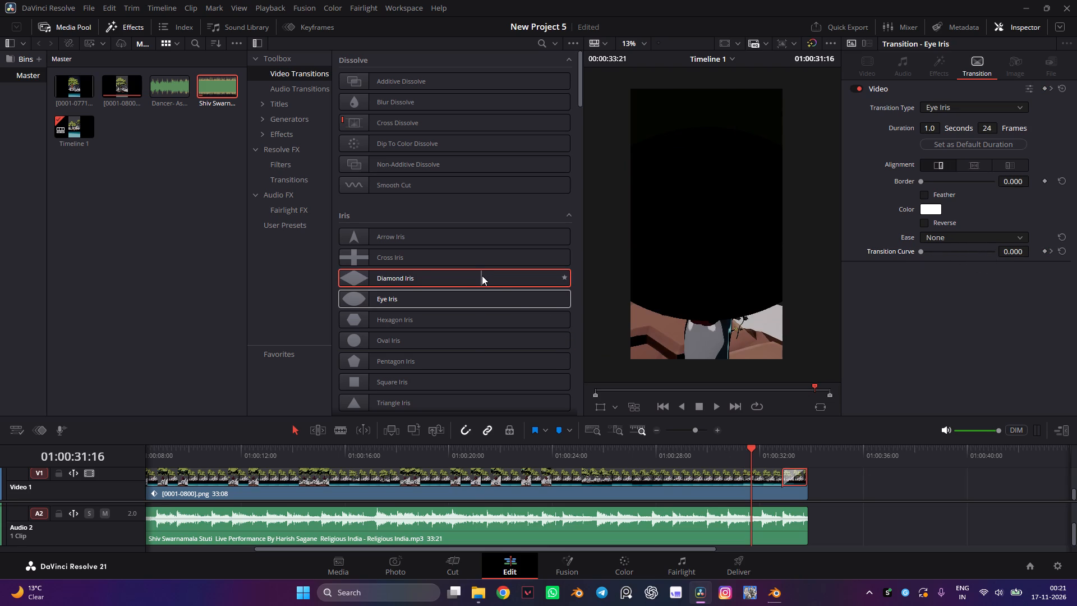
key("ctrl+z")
Add a Smooth Cut transition at the end of the video clip, lengthen it to 70 frames and play it back.
left_click_drag(415, 181, 790, 469)
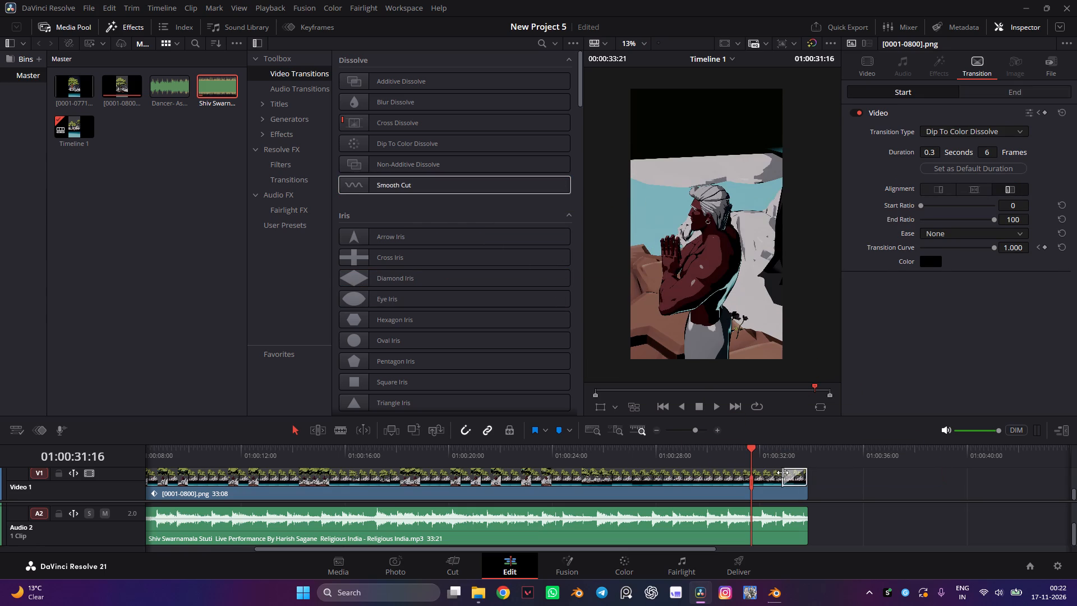
left_click_drag(783, 472, 732, 480)
left_click(732, 452)
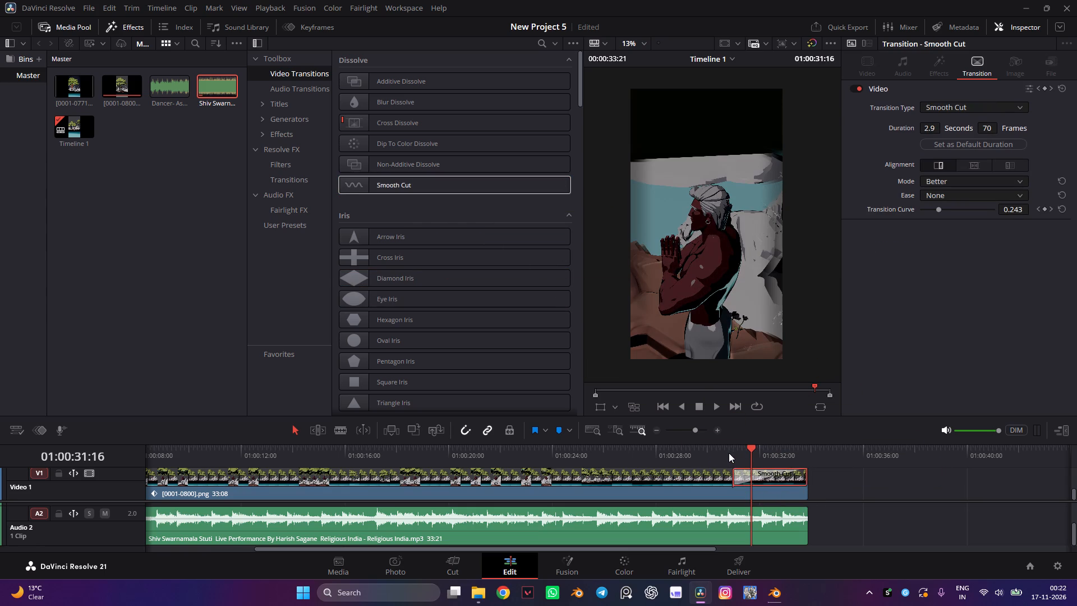
key("space")
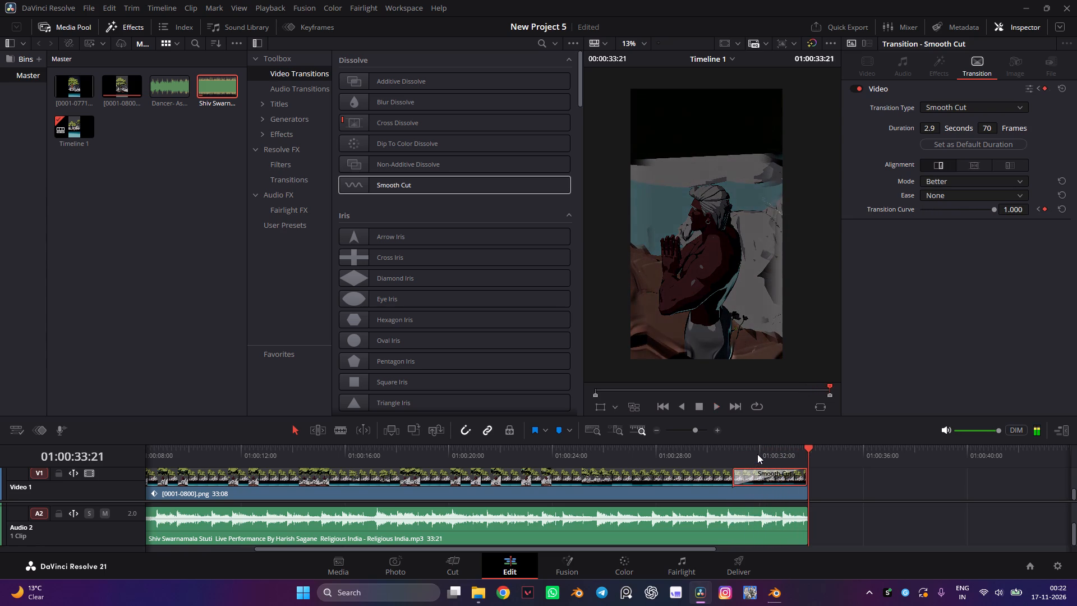
key("space")
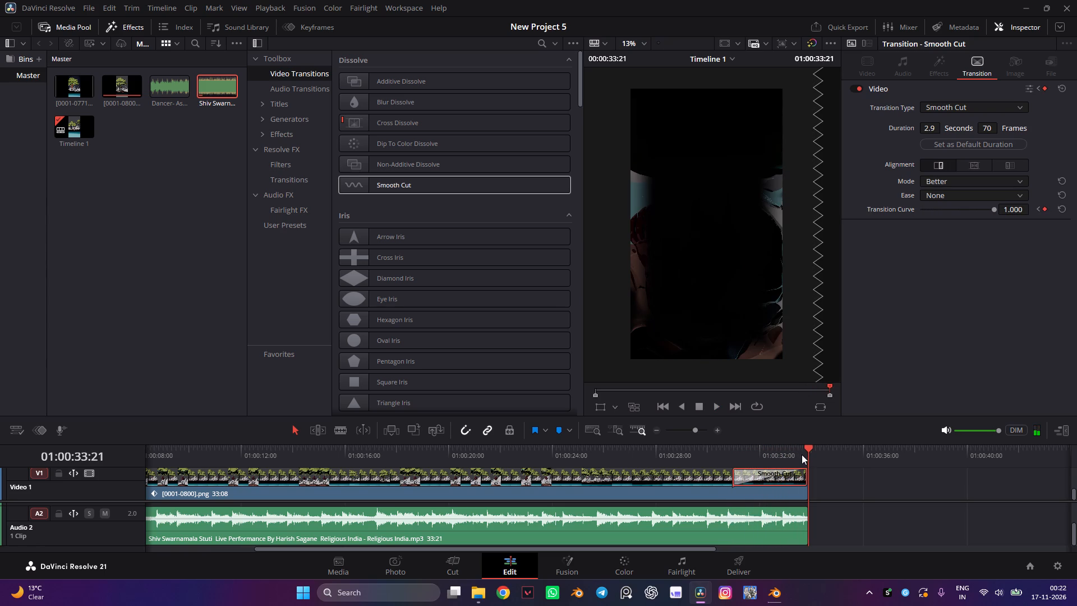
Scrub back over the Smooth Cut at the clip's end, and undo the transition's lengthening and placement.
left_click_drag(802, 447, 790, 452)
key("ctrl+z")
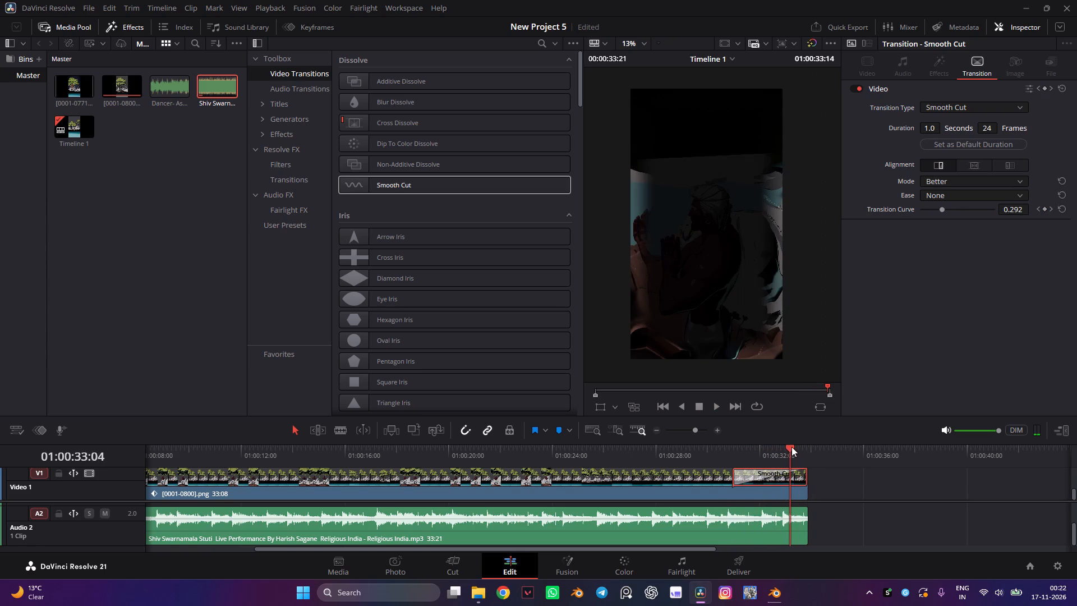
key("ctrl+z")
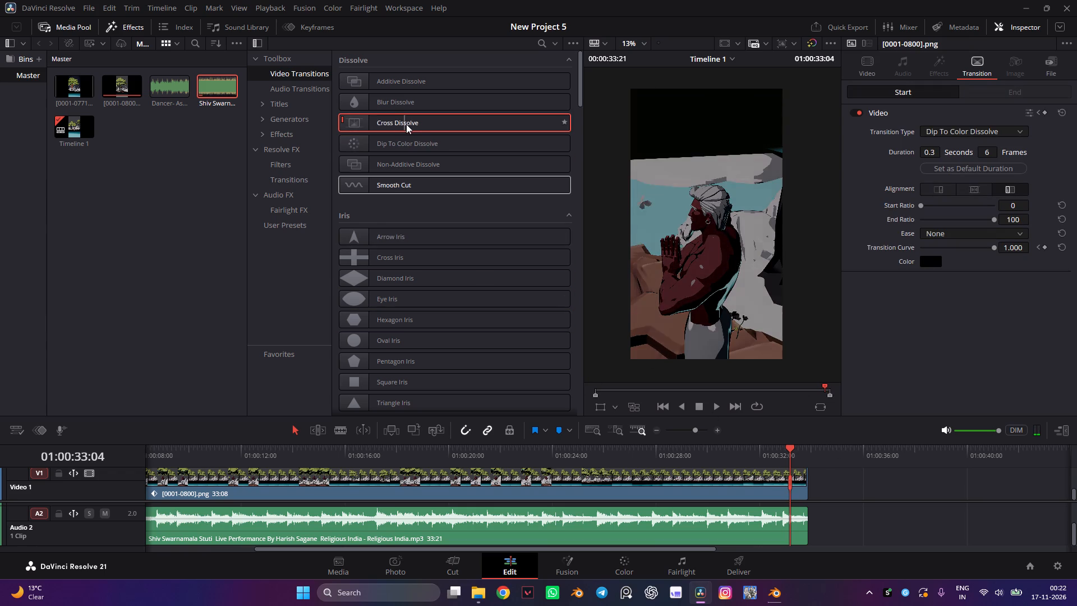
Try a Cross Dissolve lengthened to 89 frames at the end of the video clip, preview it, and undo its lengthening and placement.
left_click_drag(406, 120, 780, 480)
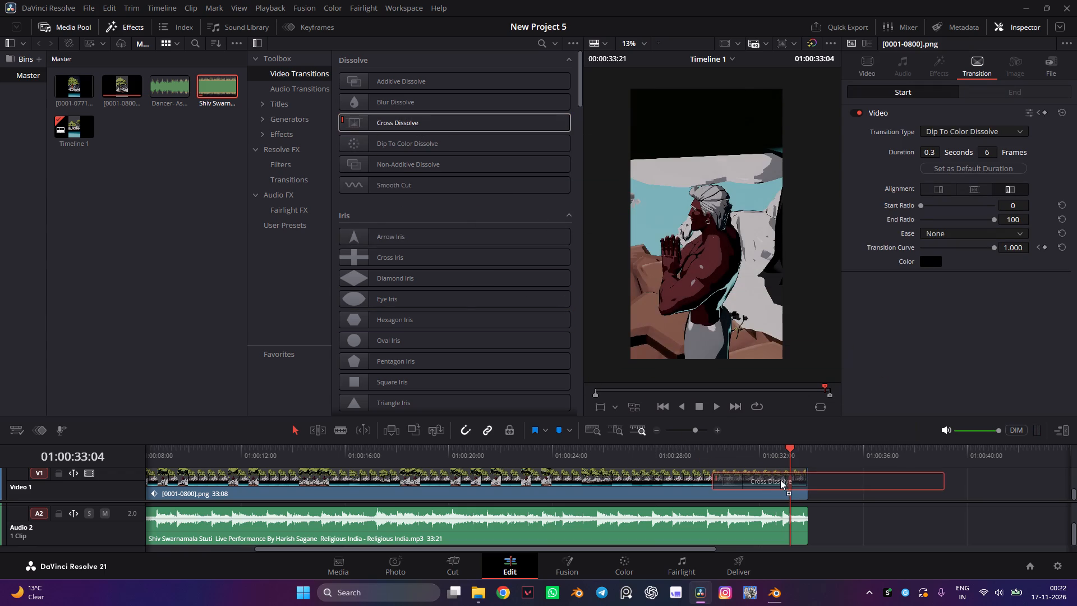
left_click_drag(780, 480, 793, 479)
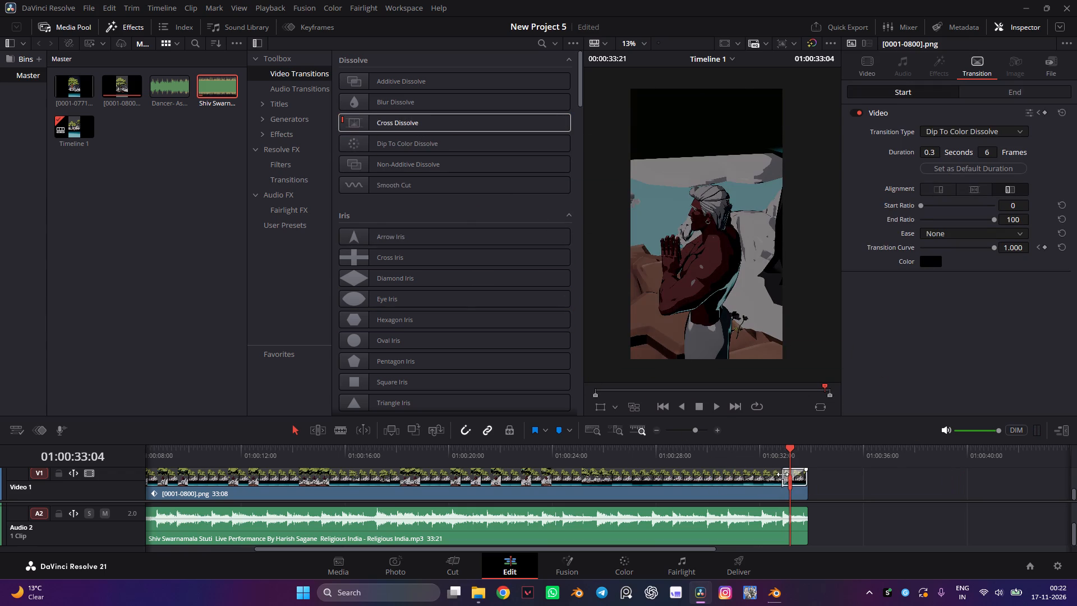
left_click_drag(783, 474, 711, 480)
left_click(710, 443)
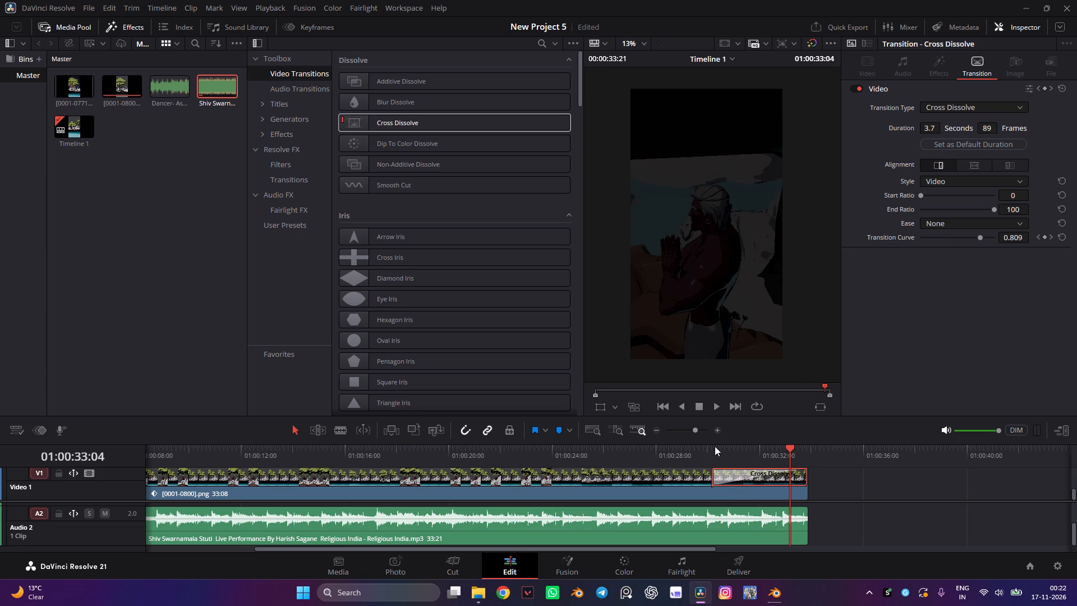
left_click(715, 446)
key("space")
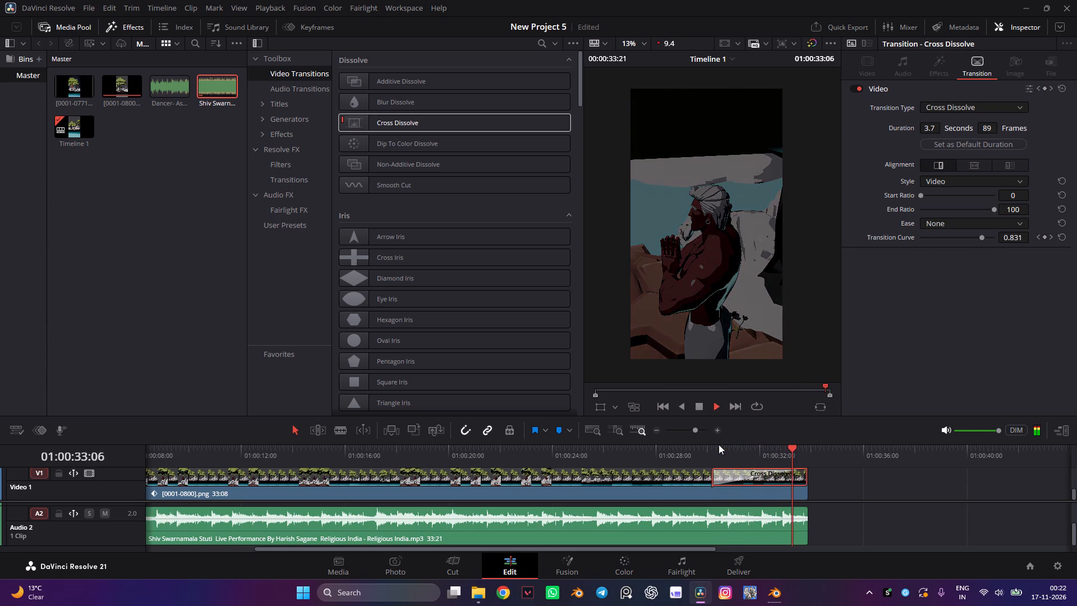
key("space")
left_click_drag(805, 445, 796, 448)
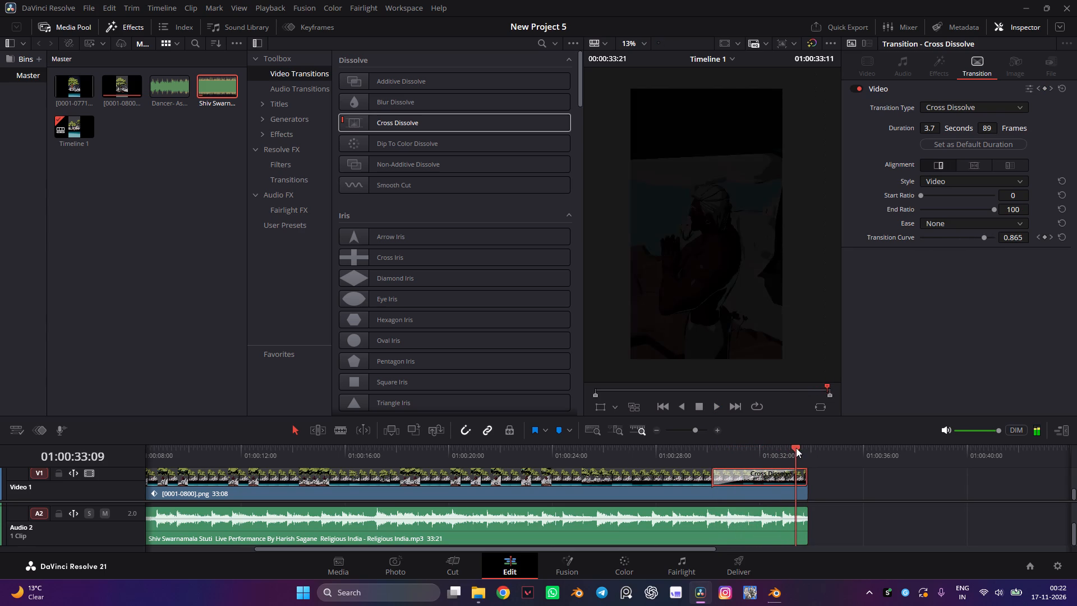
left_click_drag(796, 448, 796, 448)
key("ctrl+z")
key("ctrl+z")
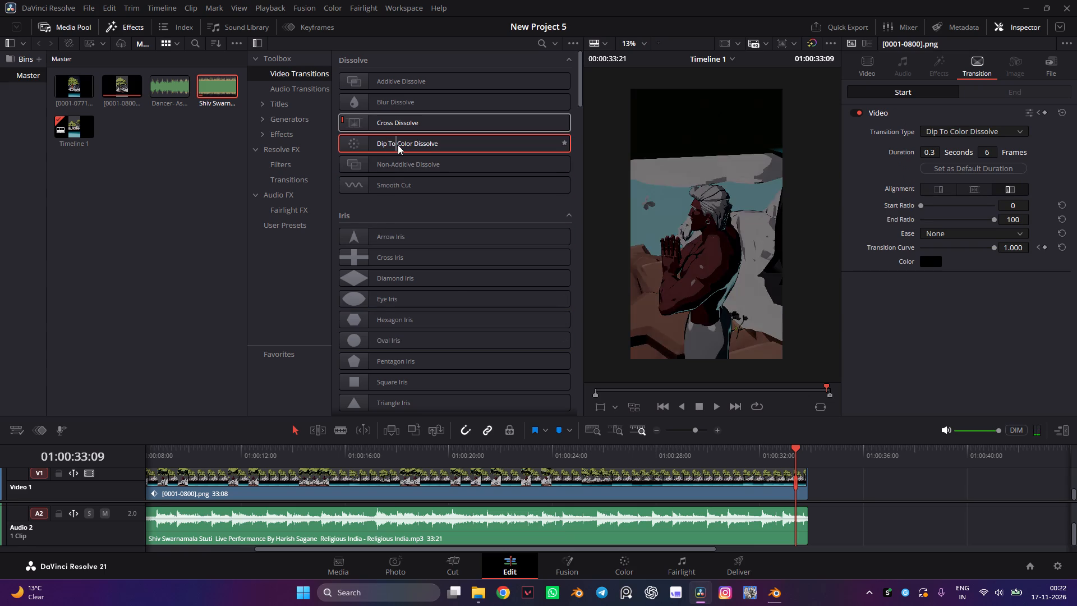
Add a Dip To Color Dissolve at the end of the video clip, lengthen it to 61 frames and play it back.
left_click_drag(398, 145, 789, 481)
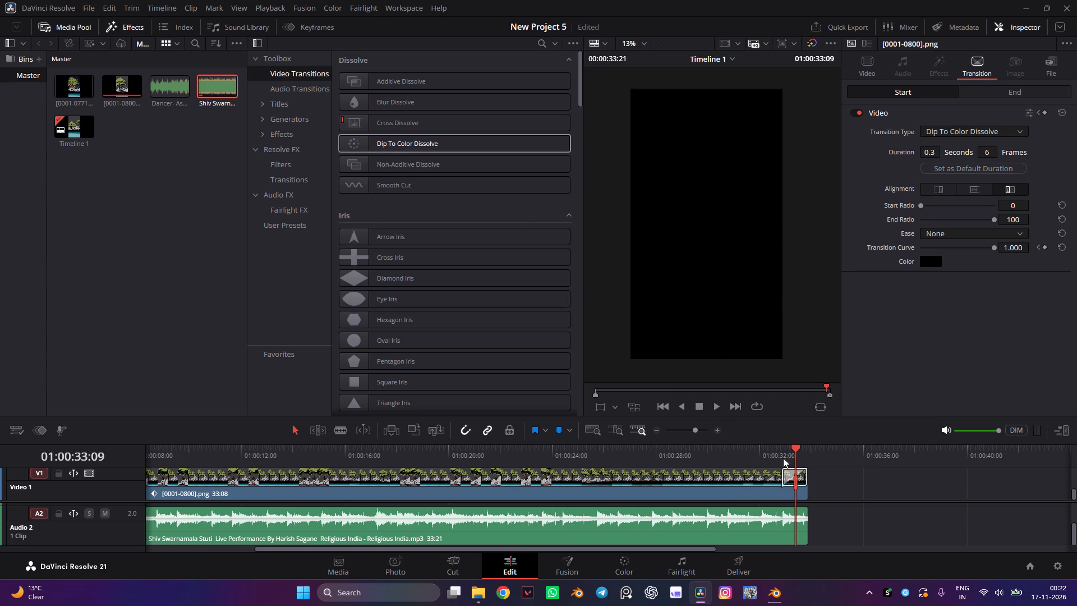
left_click(792, 447)
left_click(782, 475)
left_click_drag(785, 477, 744, 478)
left_click(733, 444)
left_click(742, 448)
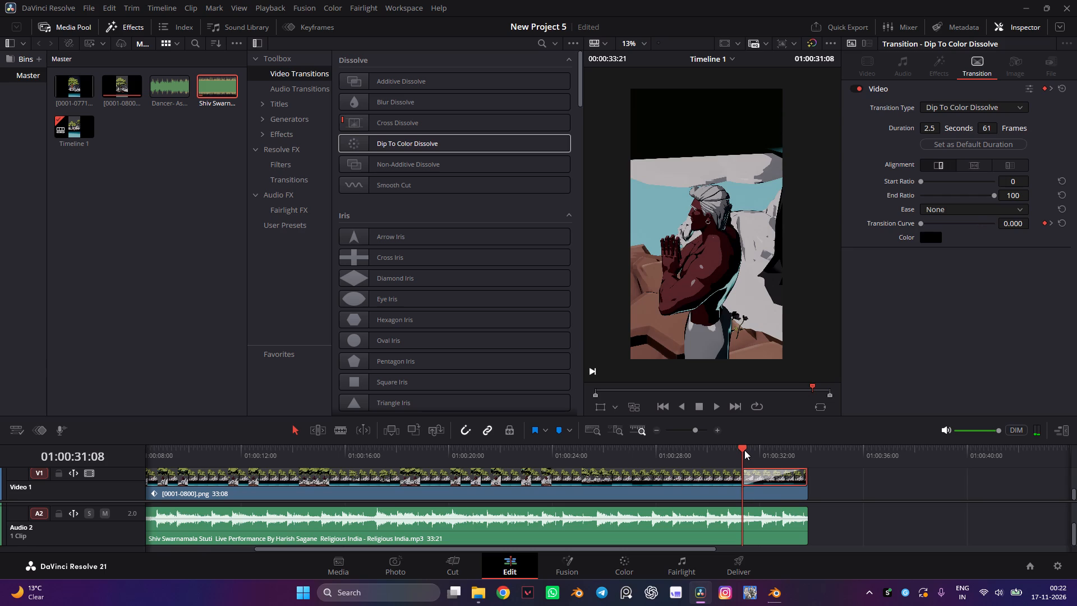
key("space")
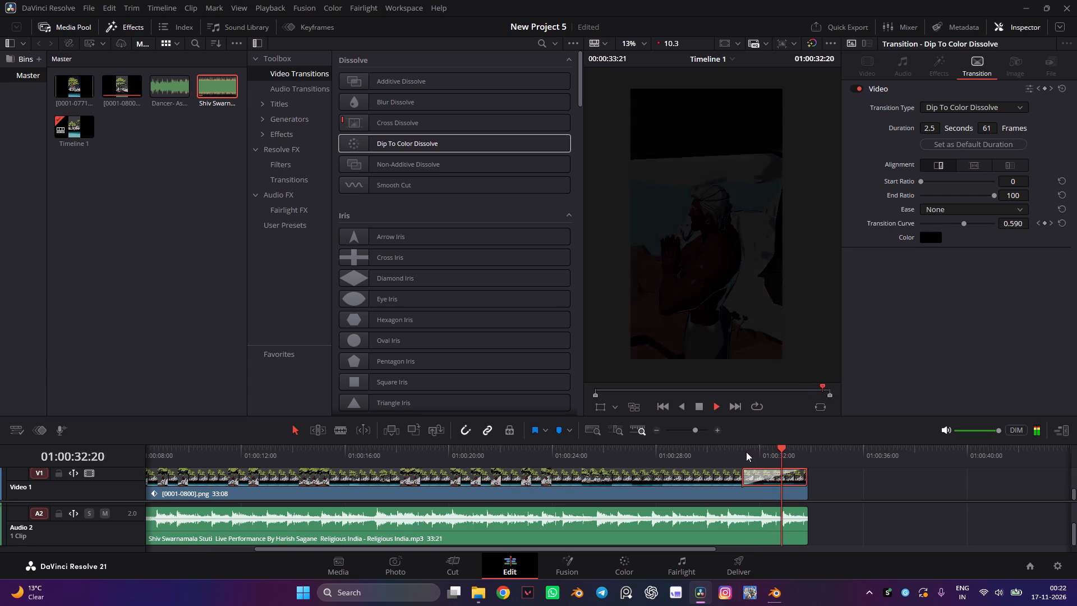
key("space")
Save the project.
key("ctrl+s")
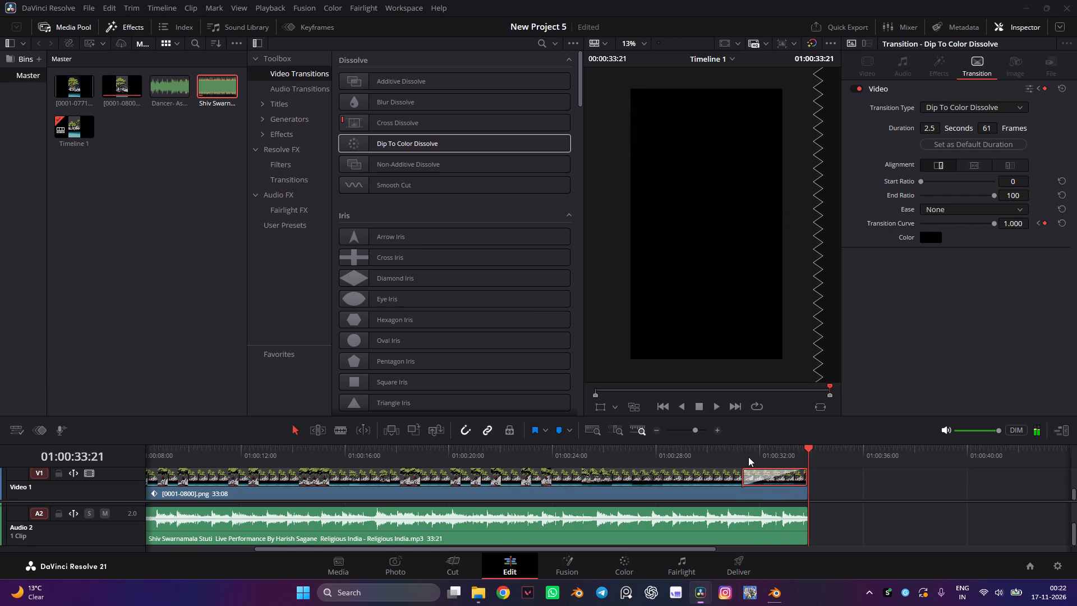
On the Deliver page, browse for the render location and create and open a folder named edit inside E:\antim art\challenge.
left_click(747, 556)
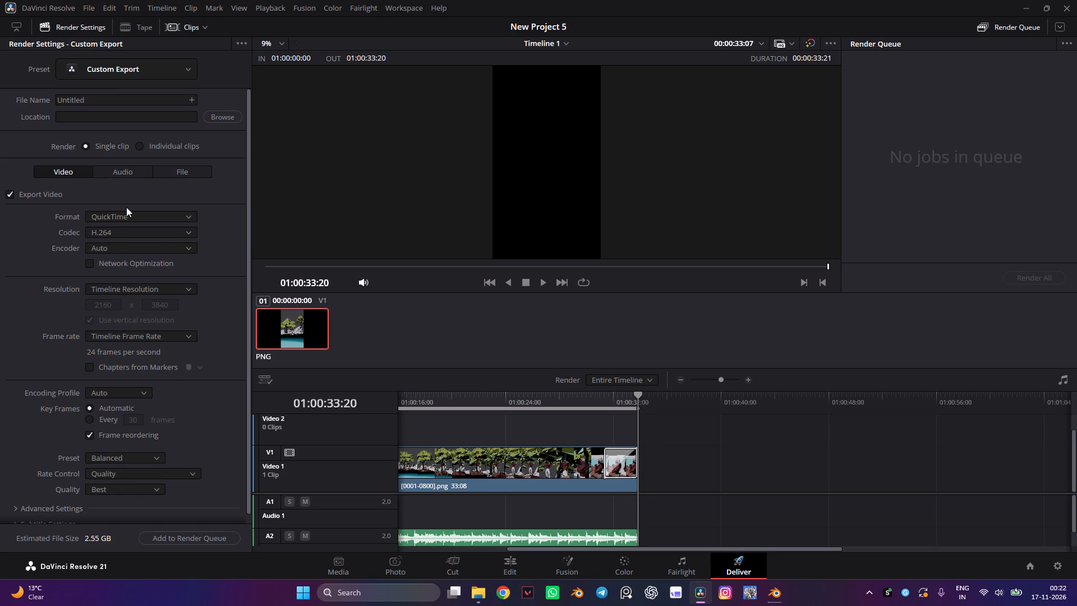
left_click(225, 116)
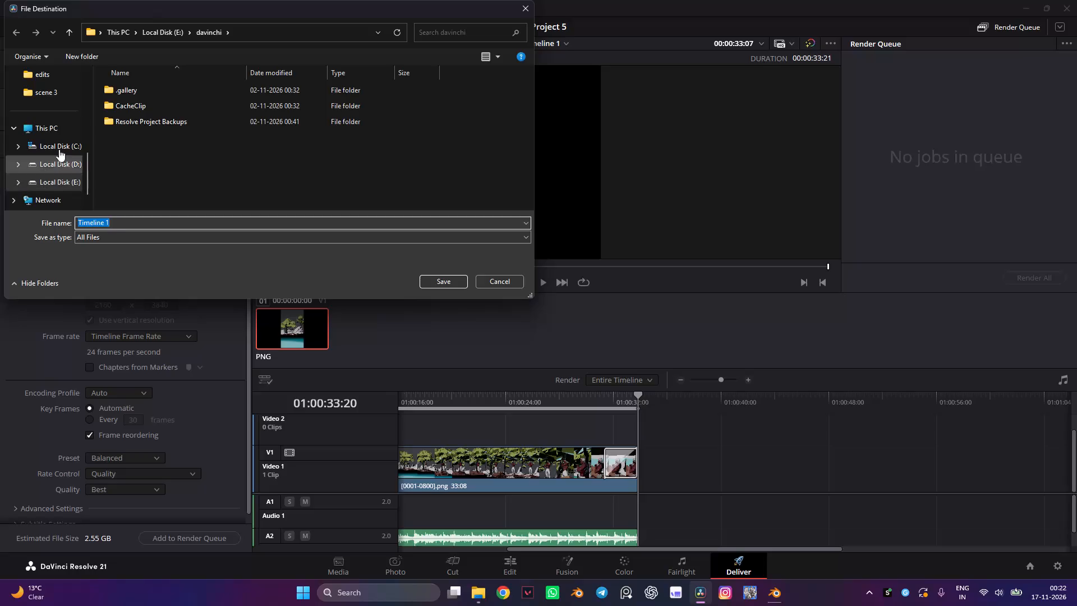
left_click(43, 195)
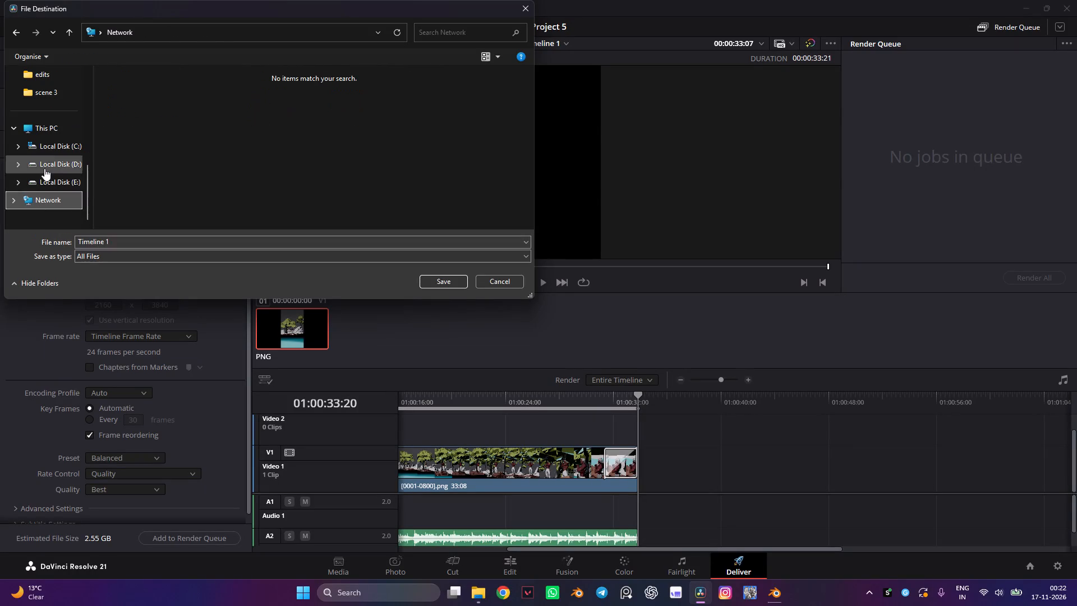
left_click(49, 182)
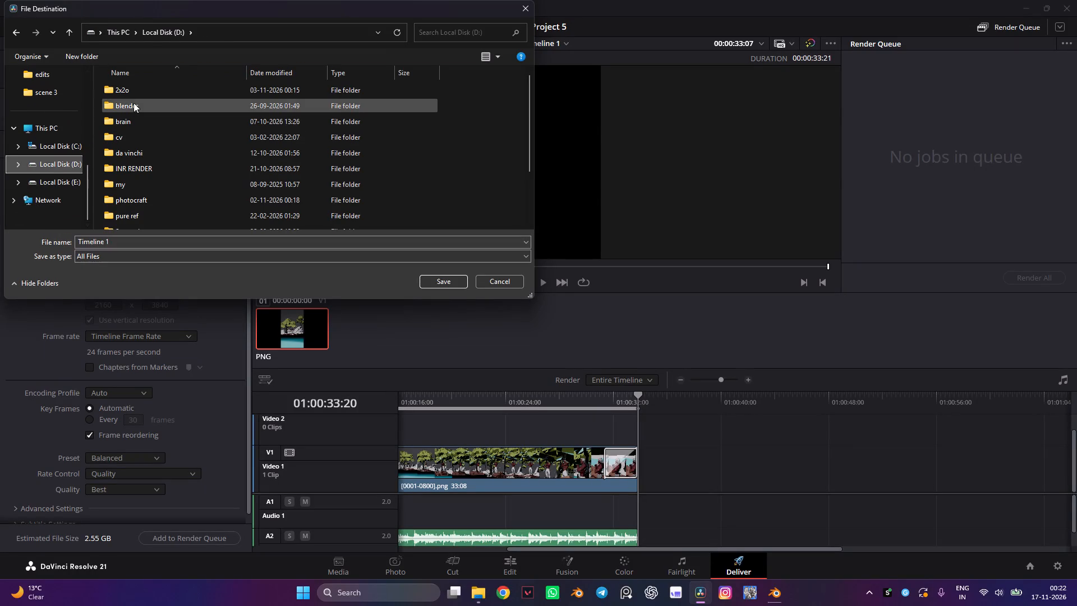
left_click(65, 182)
double_click(119, 95)
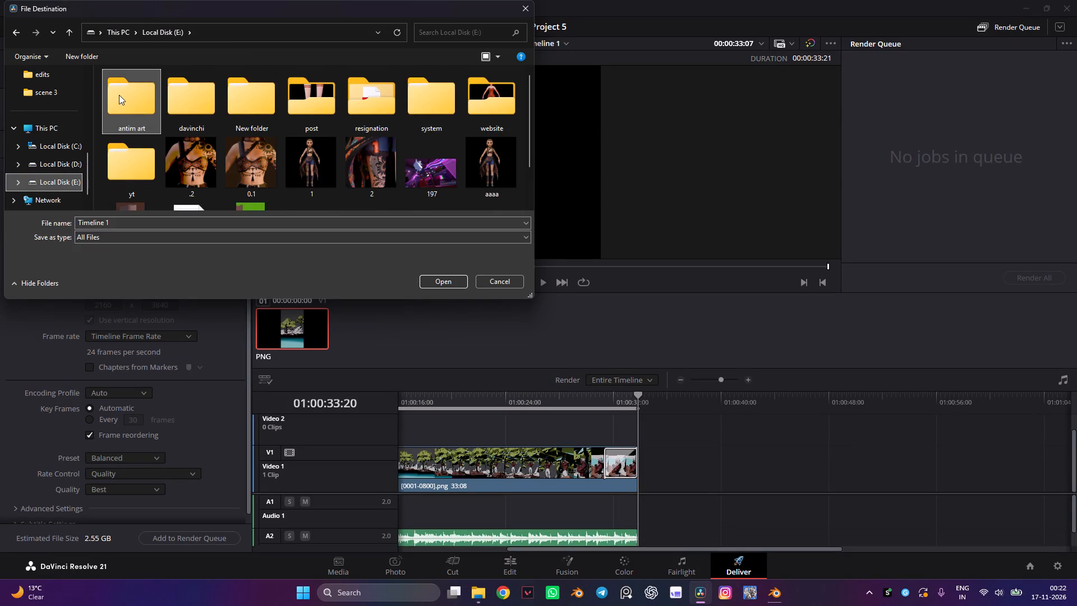
double_click(123, 121)
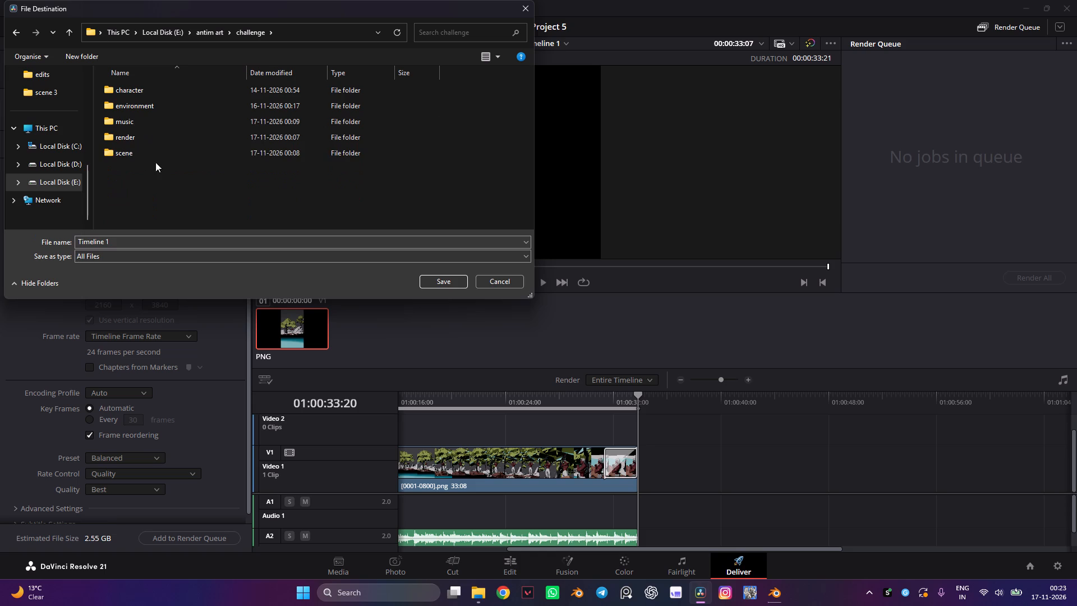
key("ctrl+shift+n")
type("ed")
type("it")
key("Return")
double_click(138, 106)
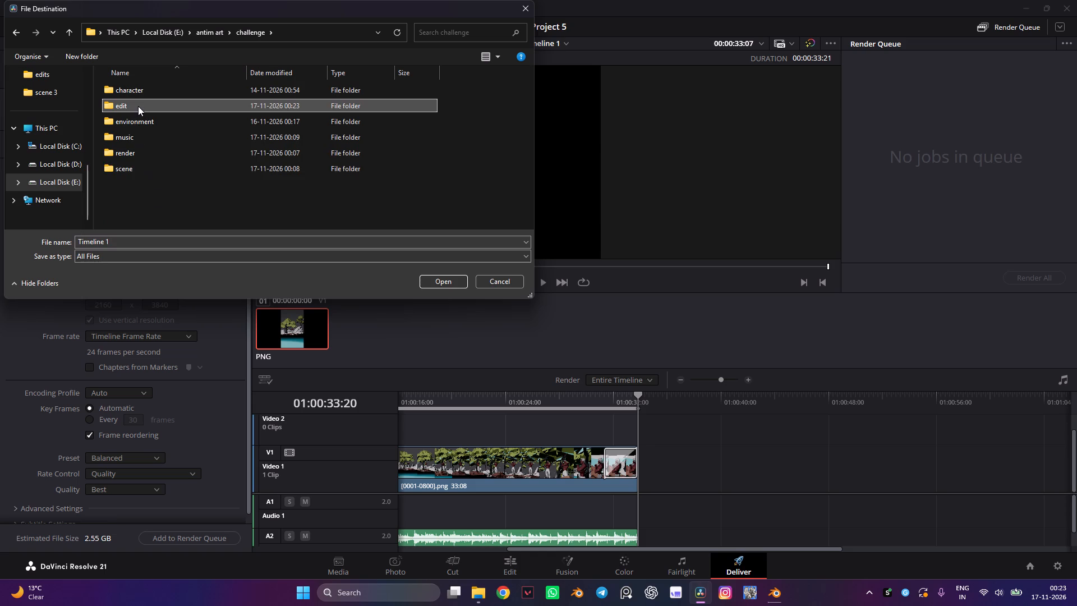
Name the output file viewport and save it as the render destination in the edit folder.
left_click(162, 241)
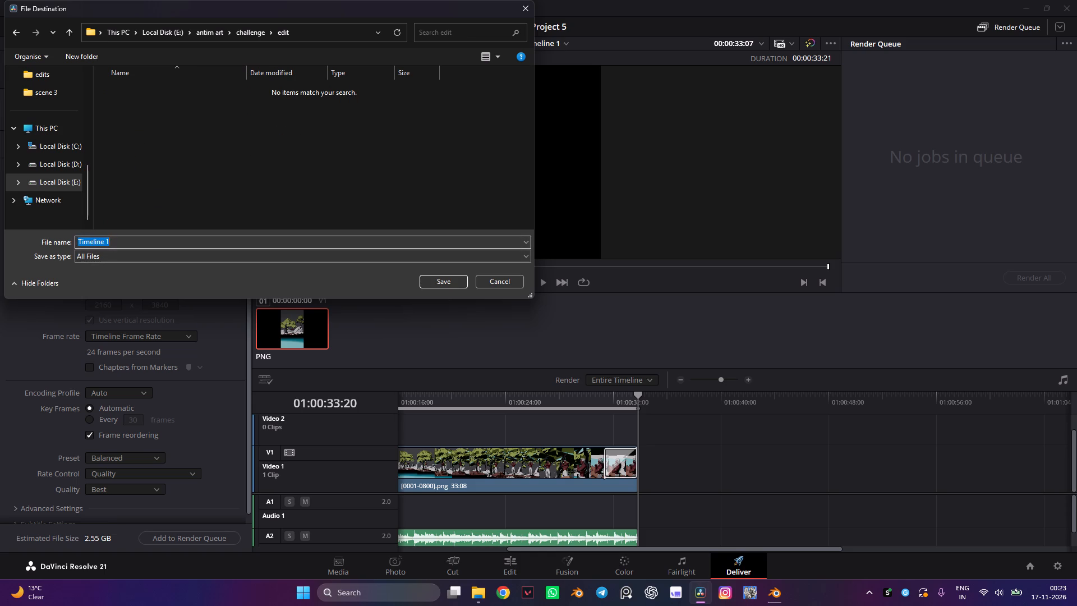
key("v")
key("i")
type("ew")
key("p")
key("o")
type("rt")
left_click(448, 281)
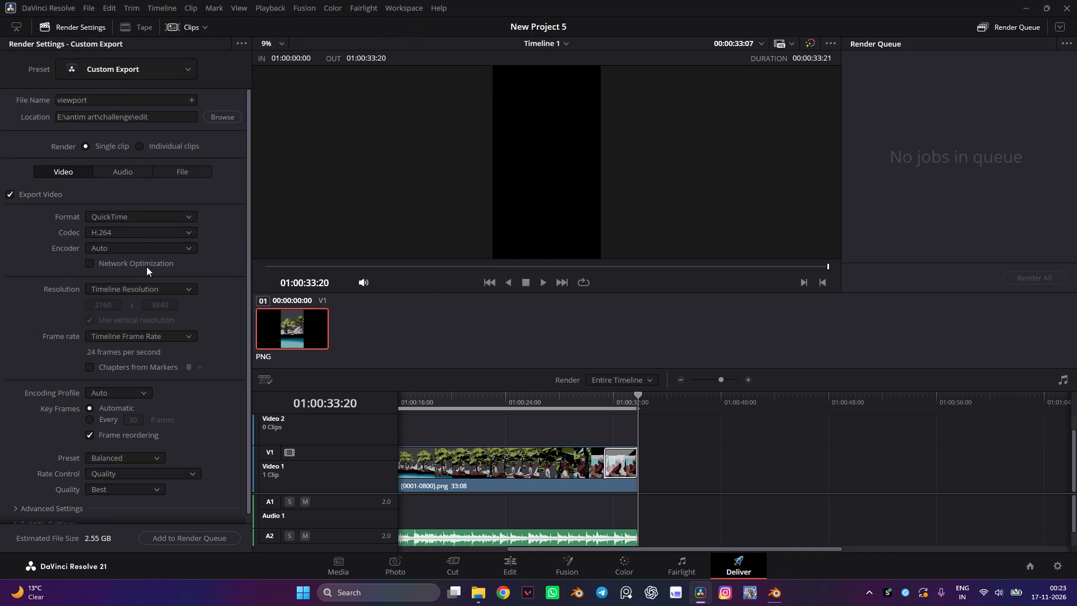
Set the export's audio codec to MP3 in the render settings.
scroll(146, 267, "down", 2)
left_click(132, 163)
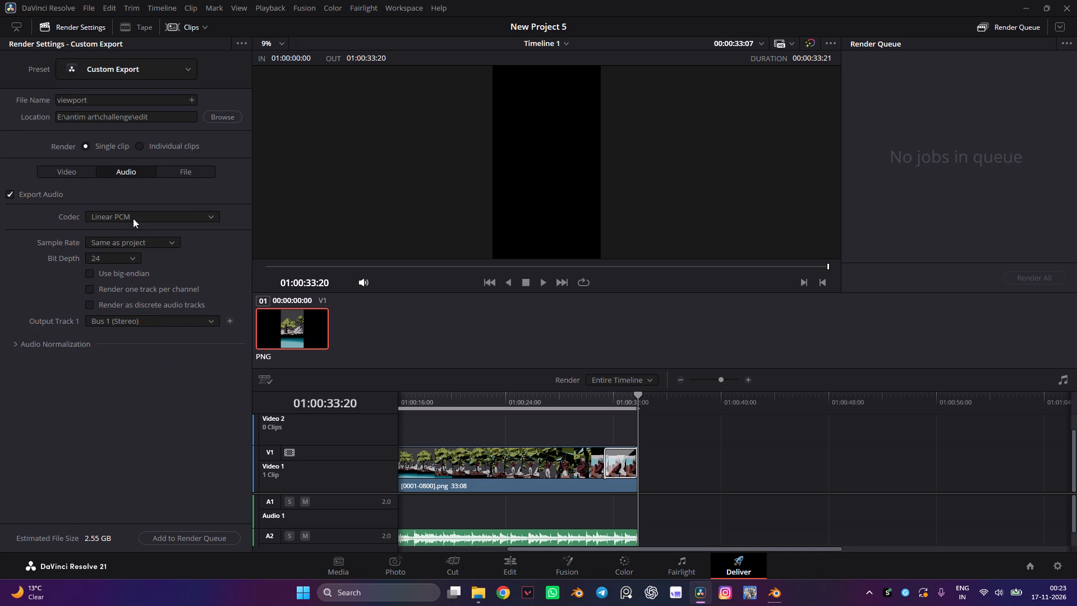
left_click(114, 256)
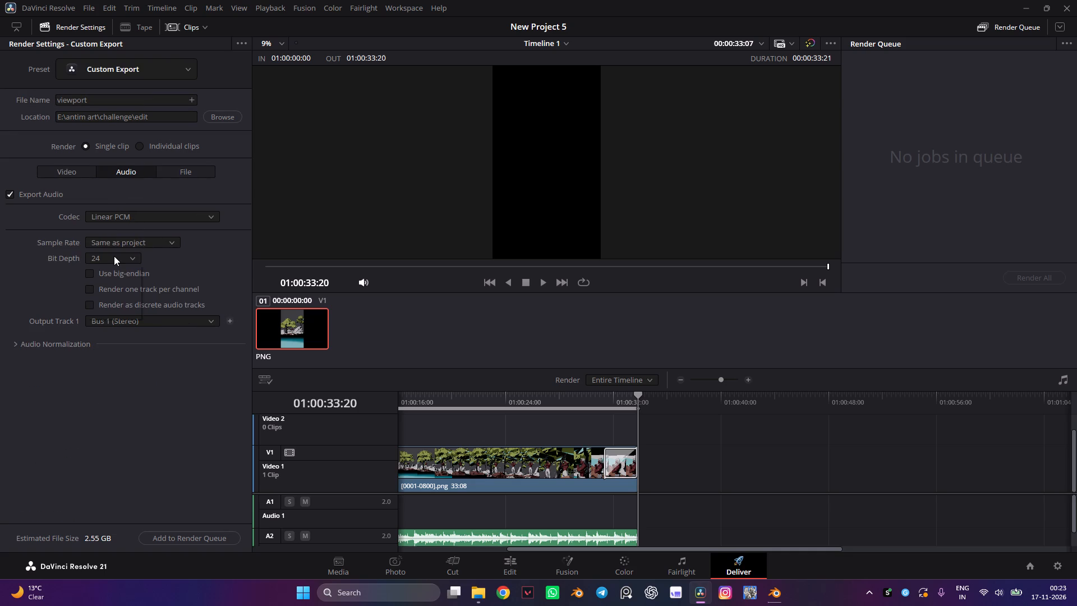
left_click(114, 256)
left_click(150, 215)
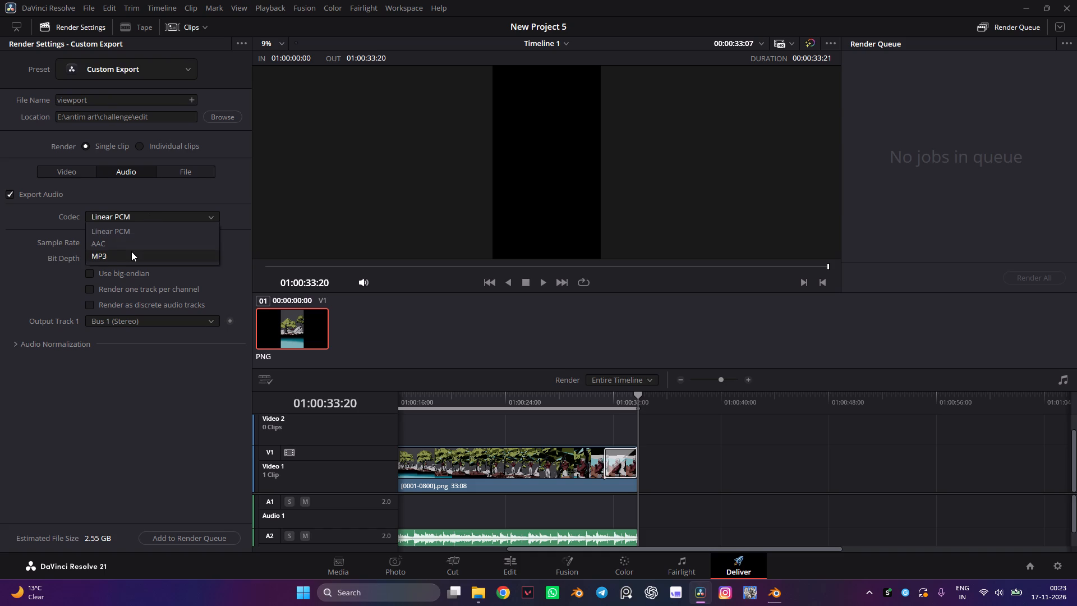
left_click(131, 251)
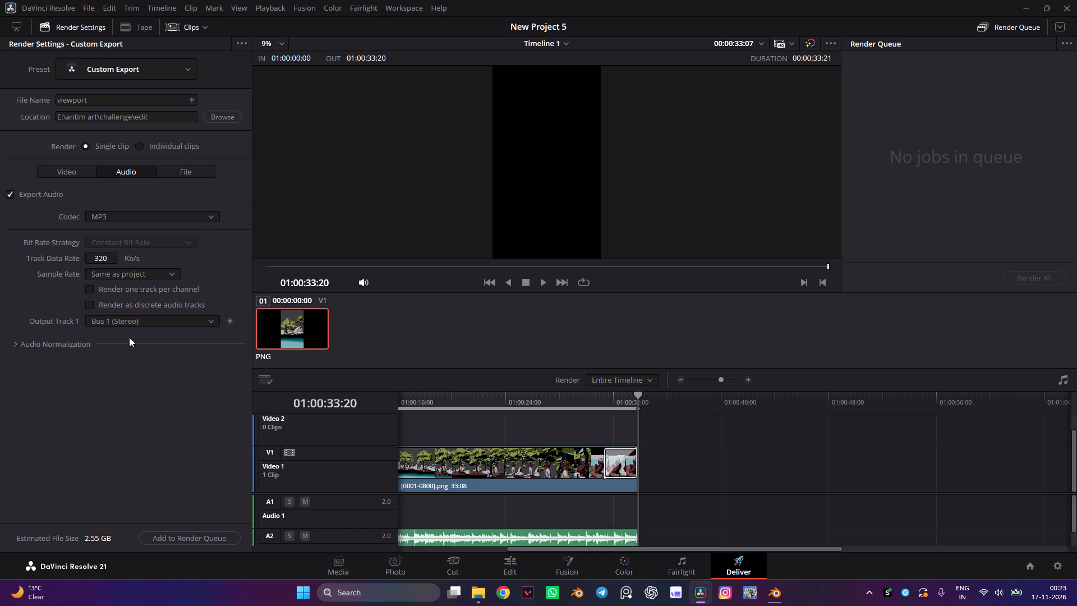
Add the timeline export to the render queue and start rendering all jobs.
left_click(206, 535)
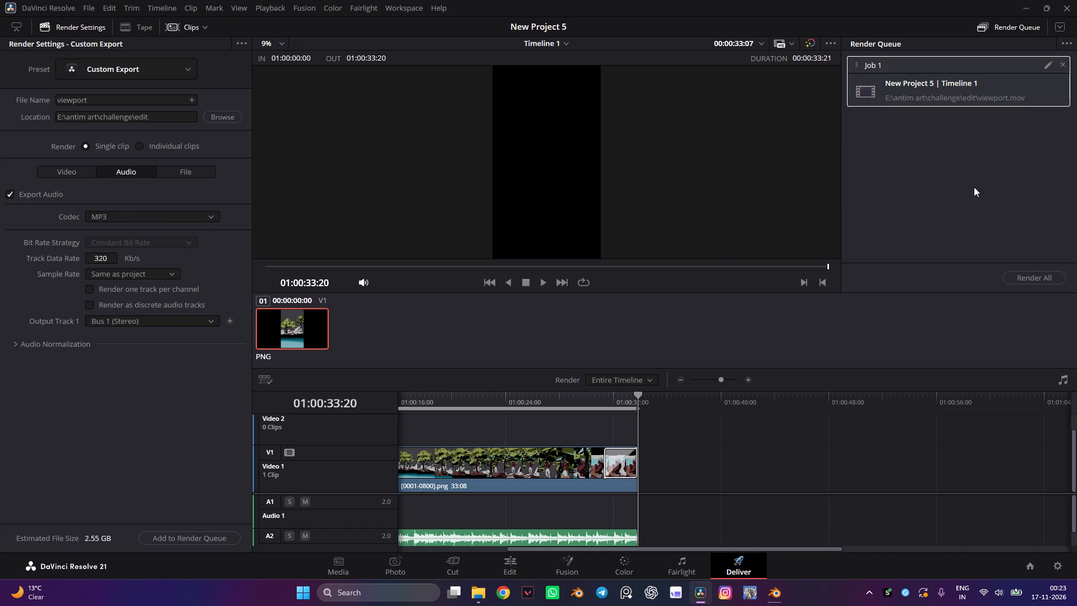
left_click(1040, 278)
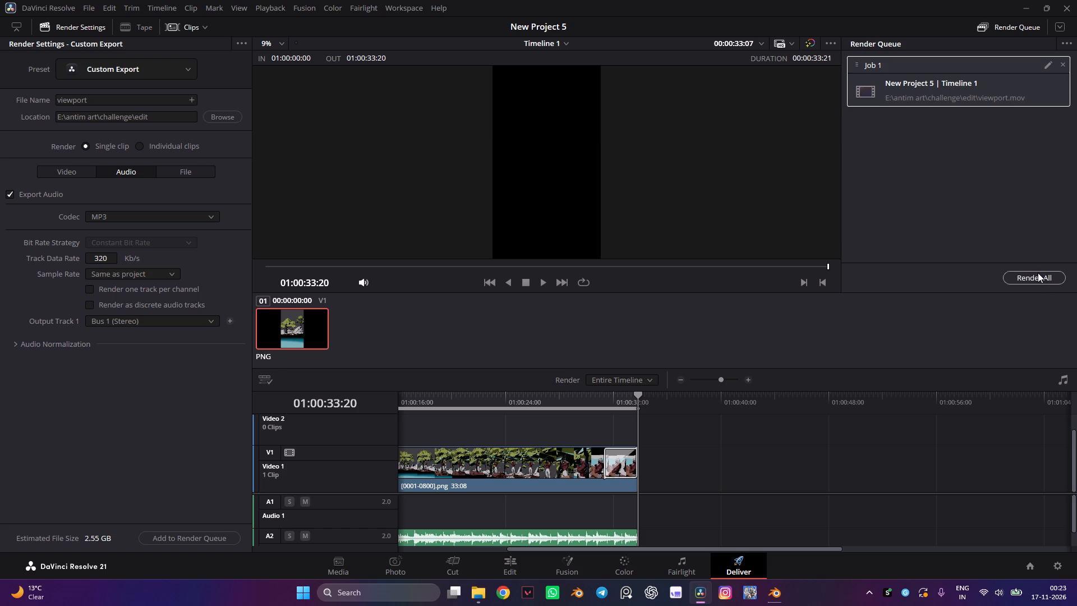